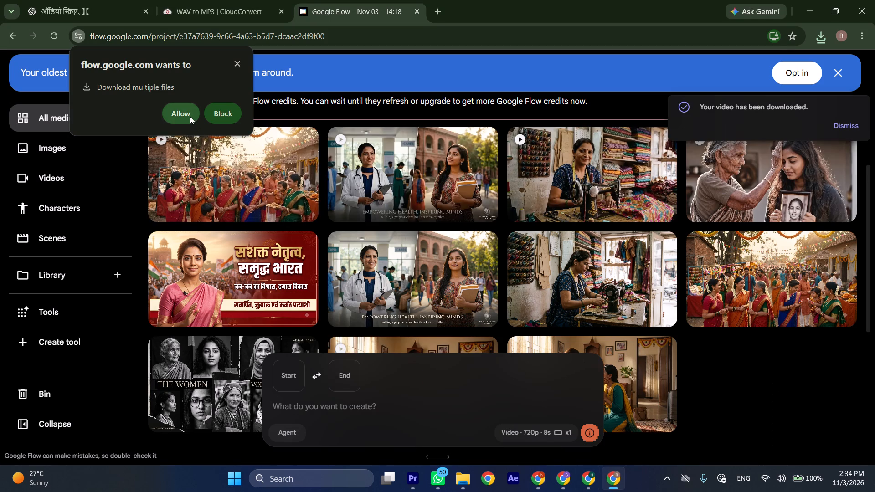
{"action": "left_click", "coordinate": [190, 116]}
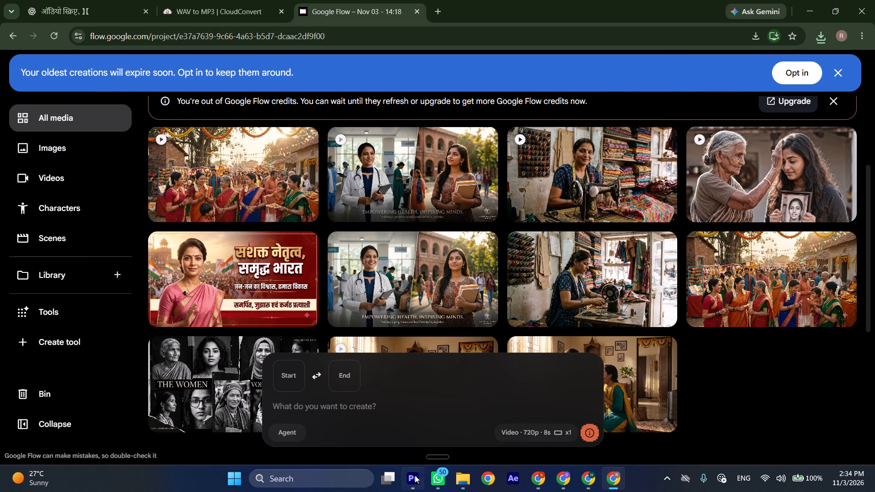
Switch to Premiere Pro and import the eight newest Downloads files, from animat_0d7979d1 through the grok-video clip, including the PDA सरकार बनाएंगे ad audio.
{"action": "left_click", "coordinate": [416, 476]}
{"action": "double_click", "coordinate": [224, 131]}
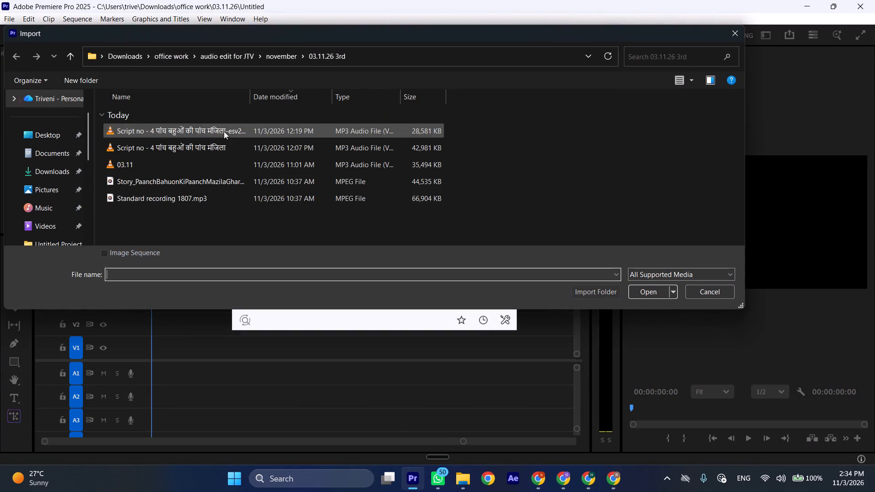
{"action": "left_click", "coordinate": [59, 170]}
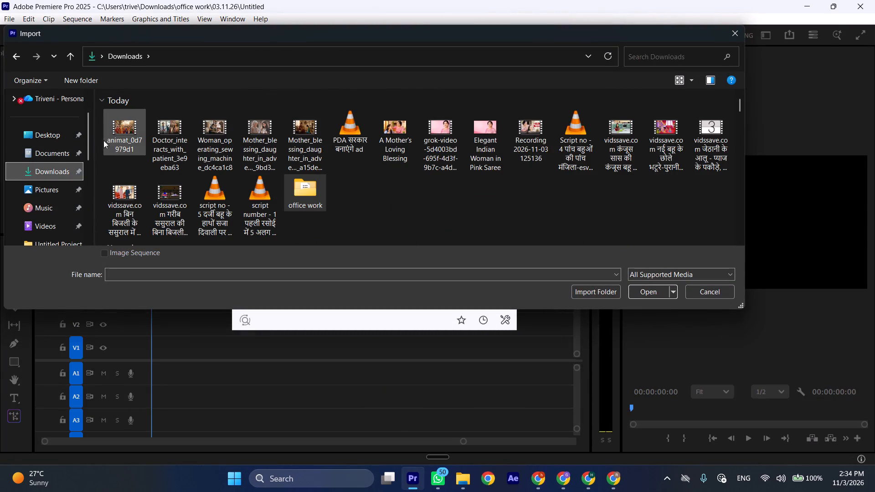
{"action": "left_click_drag", "start_coordinate": [98, 135], "coordinate": [299, 135]}
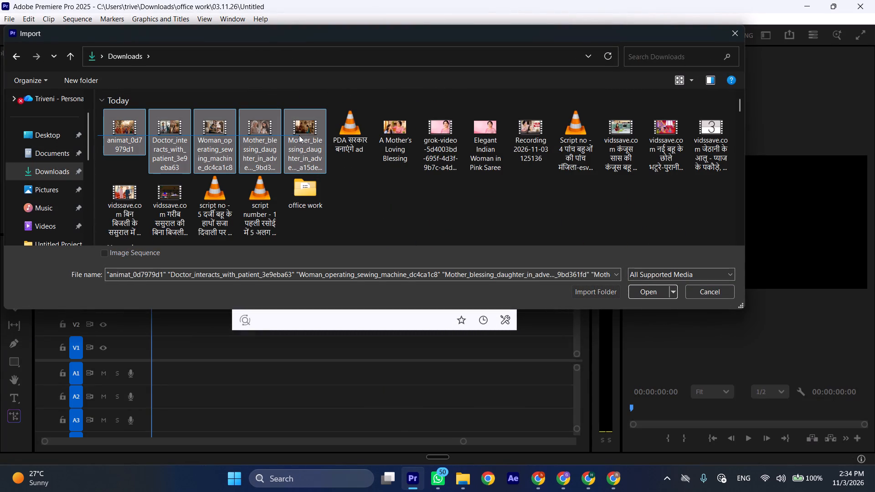
{"action": "left_click_drag", "start_coordinate": [299, 135], "coordinate": [386, 135]}
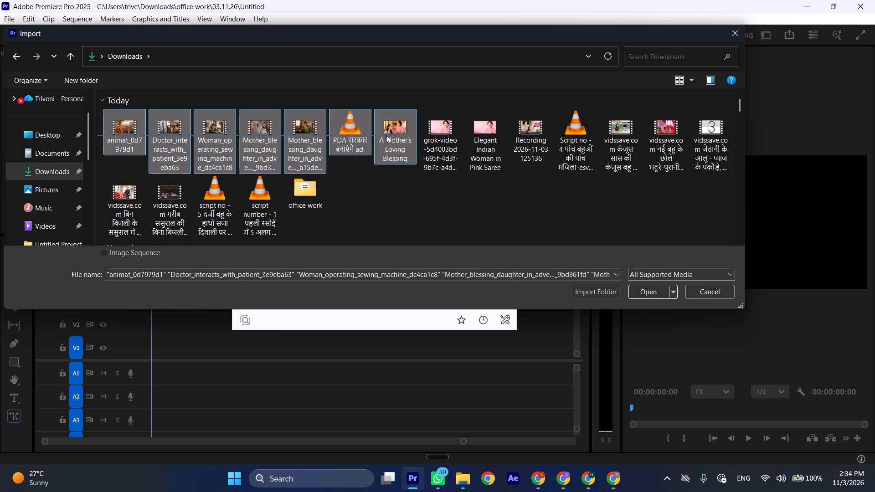
{"action": "left_click_drag", "start_coordinate": [386, 135], "coordinate": [432, 134]}
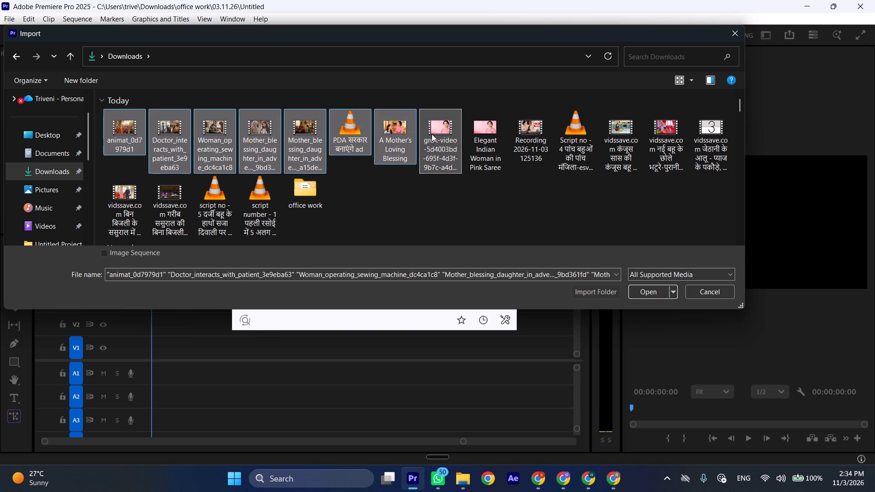
{"action": "left_click", "coordinate": [655, 294]}
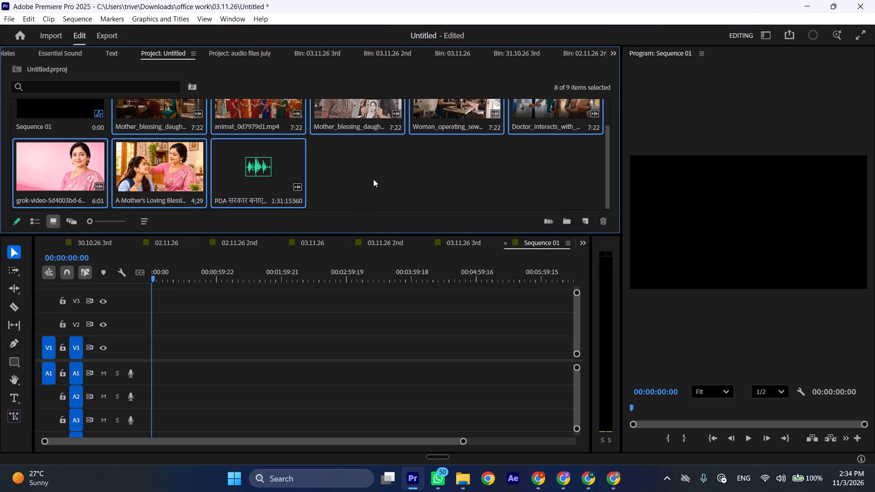
Place the PDA सरकार बनाएंगे ad audio on track A1 at the very start of Sequence 01.
{"action": "left_click", "coordinate": [373, 179]}
{"action": "left_click_drag", "start_coordinate": [261, 172], "coordinate": [137, 365]}
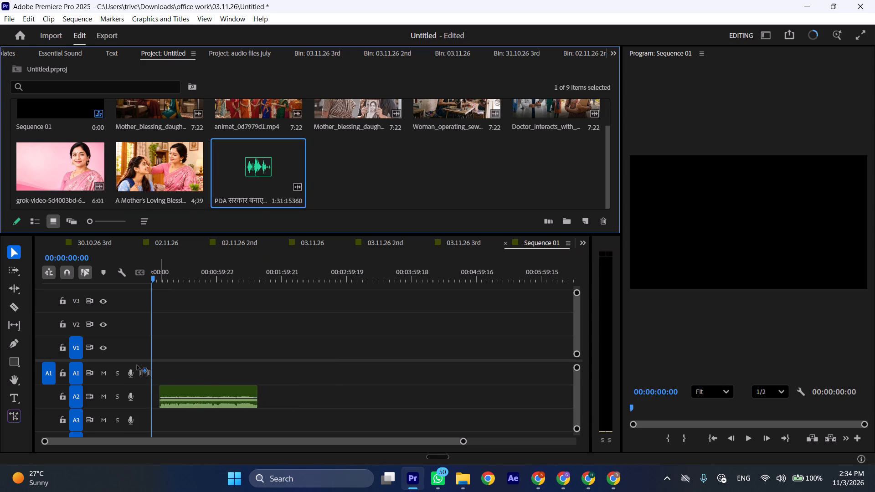
{"action": "left_click_drag", "start_coordinate": [137, 365], "coordinate": [143, 373]}
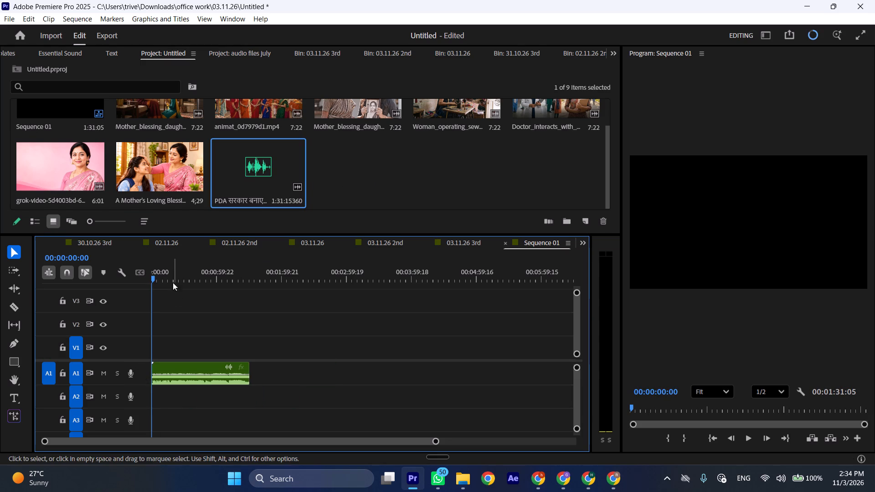
{"action": "left_click_drag", "start_coordinate": [170, 276], "coordinate": [137, 277]}
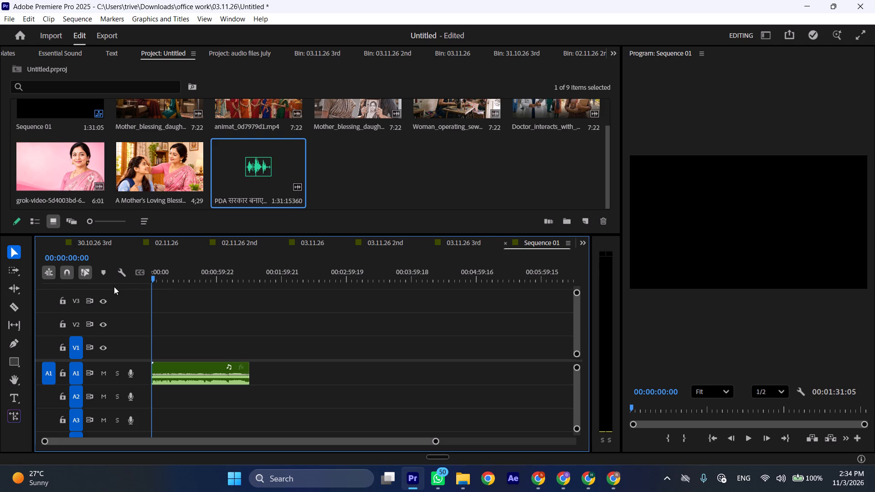
Listen to the opening of the PDA सरकार बनाएंगे ad audio and return the playhead to the sequence start.
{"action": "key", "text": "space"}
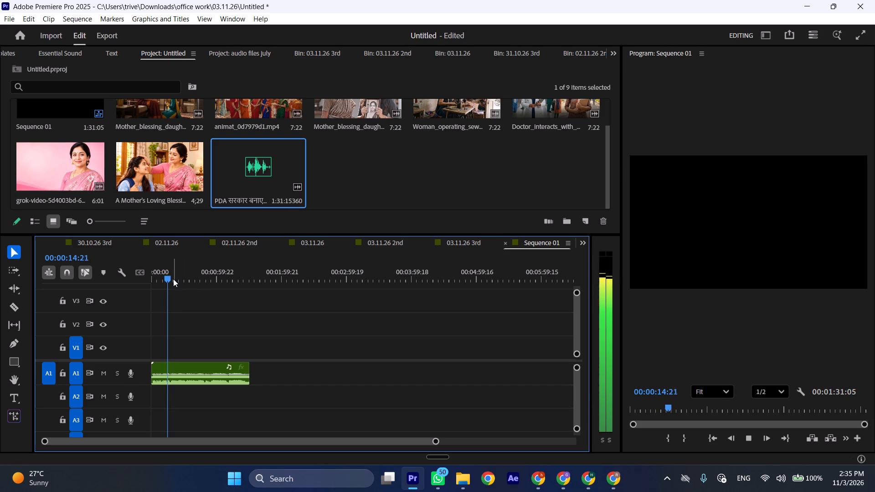
{"action": "left_click_drag", "start_coordinate": [170, 278], "coordinate": [144, 278]}
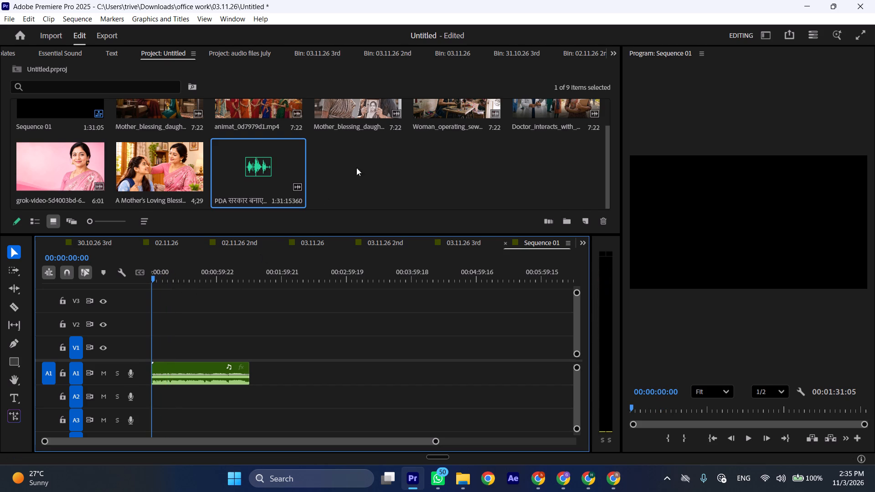
Place only the video of the grok-video clip on V1 at the start of Sequence 01 and fit it to the frame.
{"action": "scroll", "coordinate": [363, 162], "scroll_direction": "up", "scroll_amount": 1}
{"action": "scroll", "coordinate": [362, 166], "scroll_direction": "down", "scroll_amount": 2}
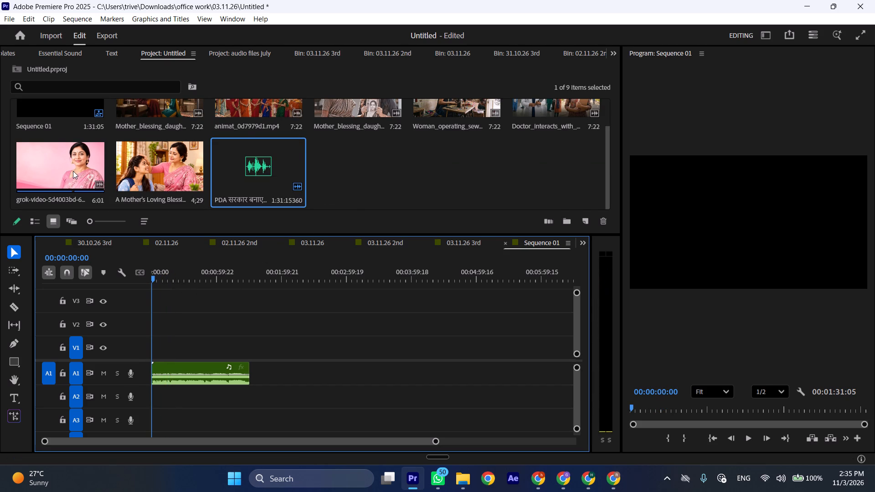
{"action": "double_click", "coordinate": [73, 171]}
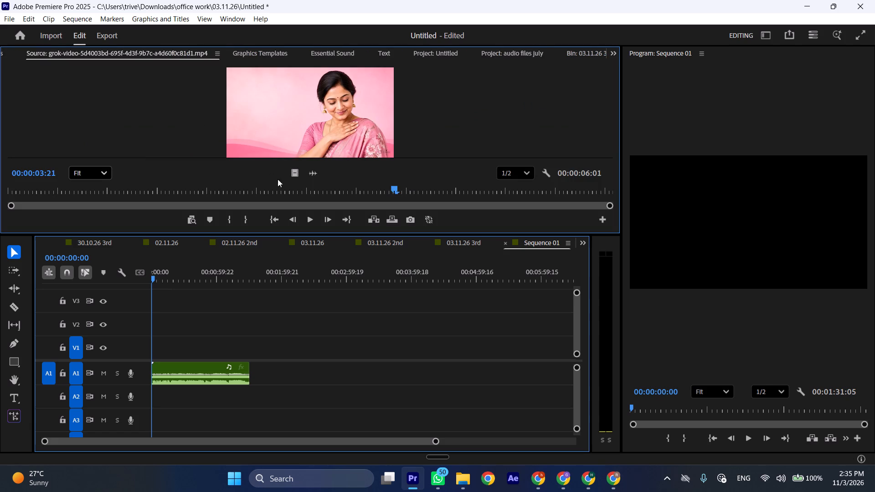
{"action": "left_click_drag", "start_coordinate": [294, 174], "coordinate": [142, 346]}
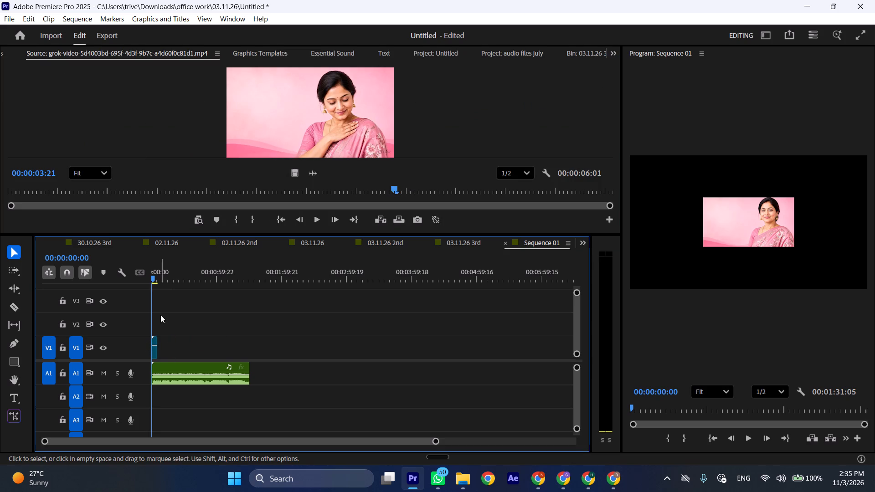
{"action": "right_click", "coordinate": [154, 347]}
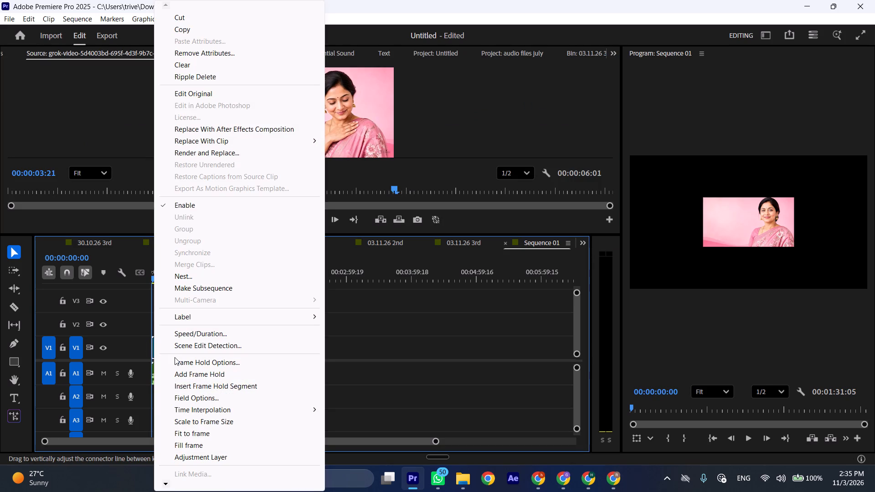
{"action": "left_click", "coordinate": [201, 433]}
Play Sequence 01 from the start through the end of the grok-video clip to check it against the audio.
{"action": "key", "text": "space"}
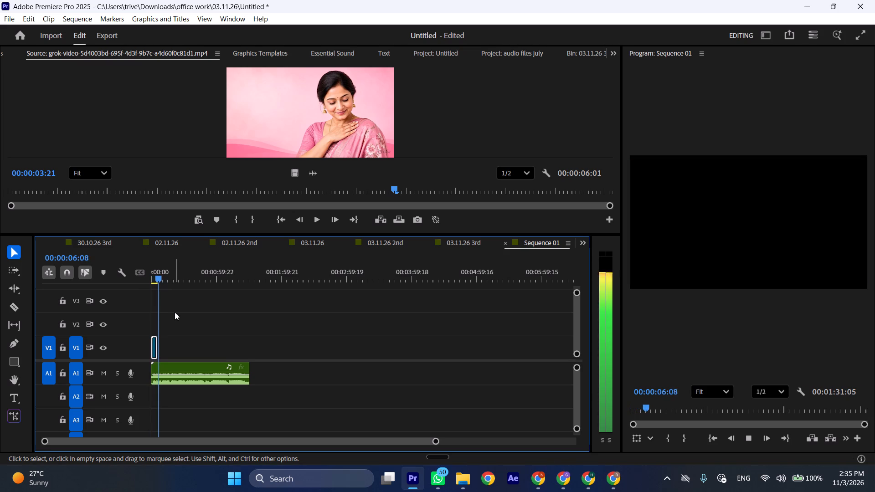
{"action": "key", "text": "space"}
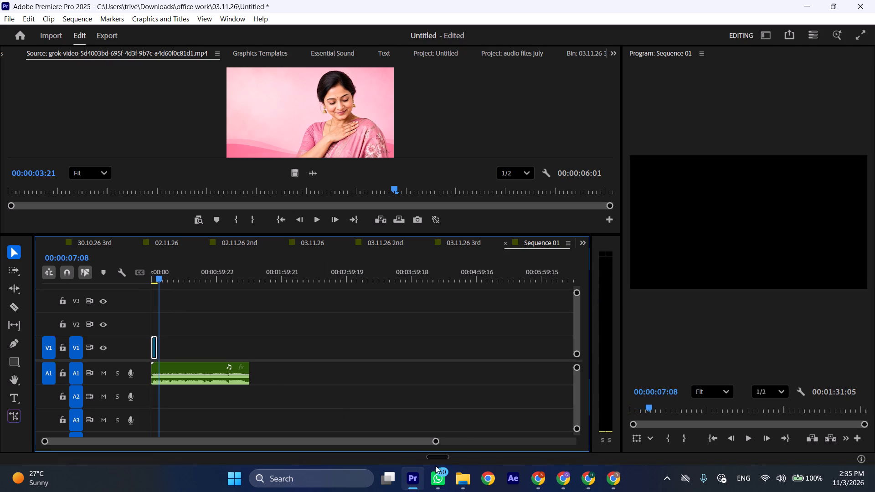
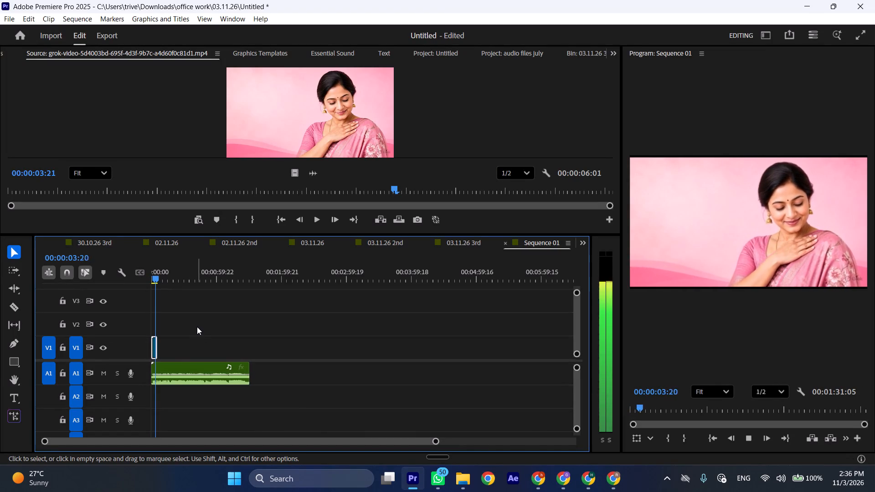
Trim the end of the grok-video clip on V1 to 00:00:04:10 and play back past the cut.
{"action": "left_click_drag", "start_coordinate": [164, 351], "coordinate": [186, 352]}
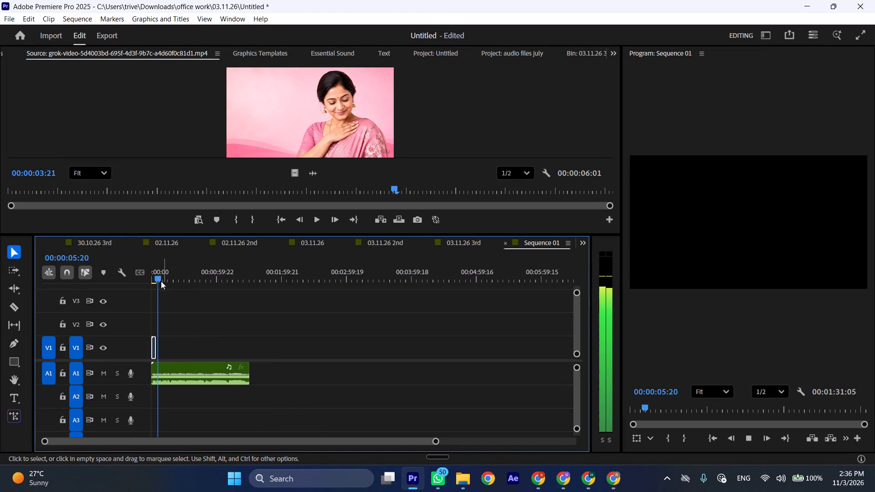
{"action": "left_click_drag", "start_coordinate": [158, 276], "coordinate": [144, 276]}
{"action": "key", "text": "space"}
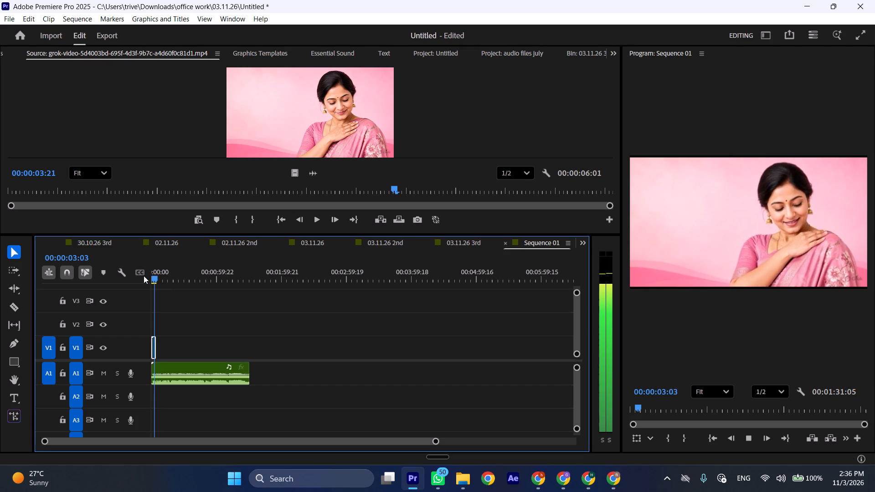
{"action": "key", "text": "space"}
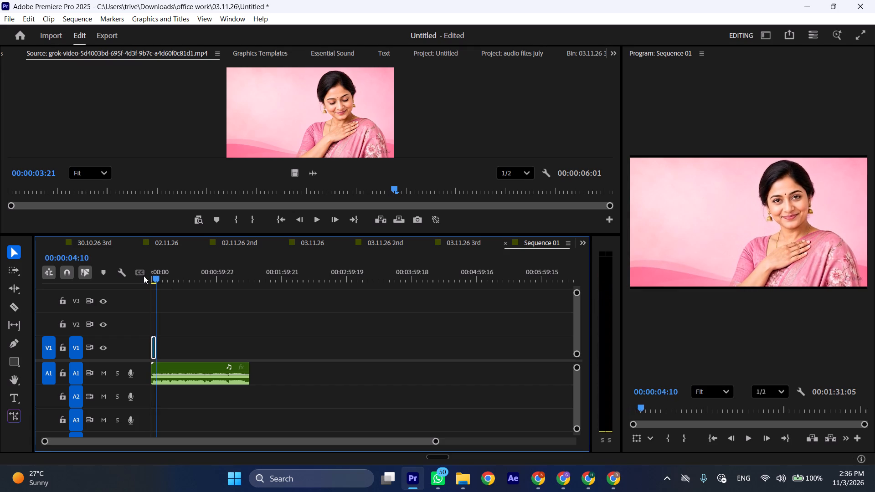
{"action": "key", "text": "ctrl+shift+c"}
{"action": "key", "text": "ctrl+shift+c"}
{"action": "key", "text": "ctrl+shift+c"}
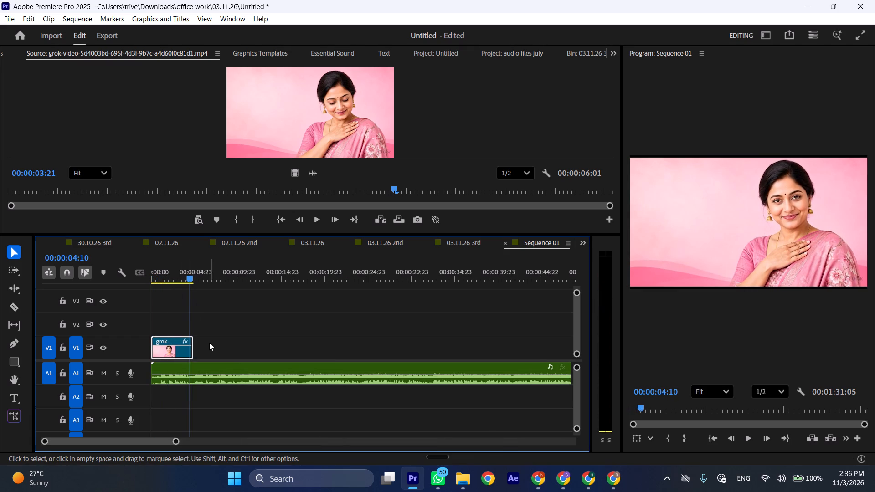
{"action": "left_click_drag", "start_coordinate": [200, 344], "coordinate": [196, 344]}
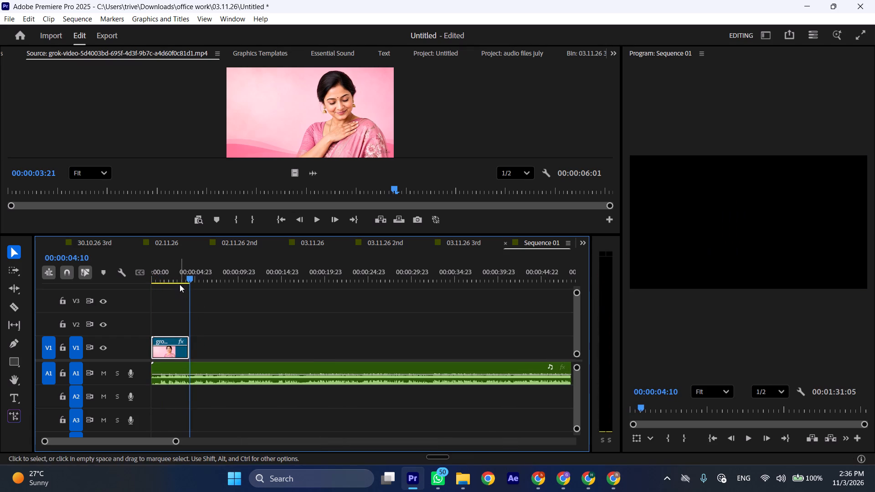
{"action": "left_click", "coordinate": [177, 282]}
{"action": "key", "text": "space"}
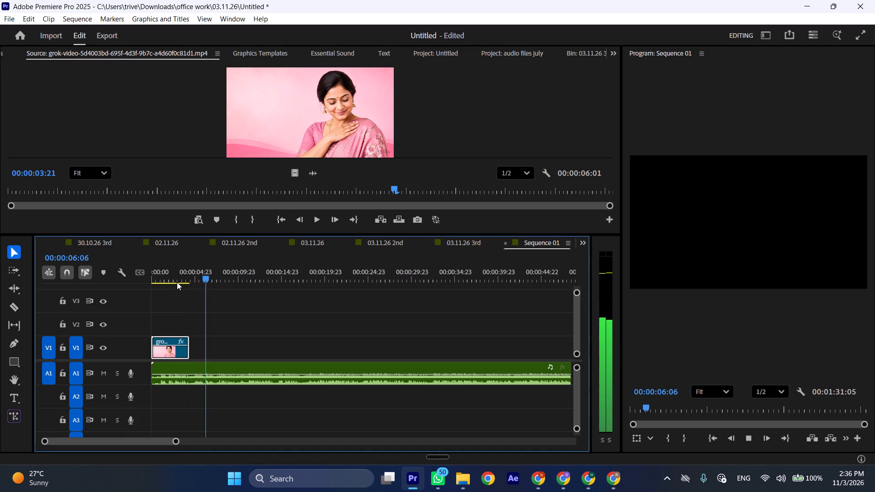
{"action": "key", "text": "space"}
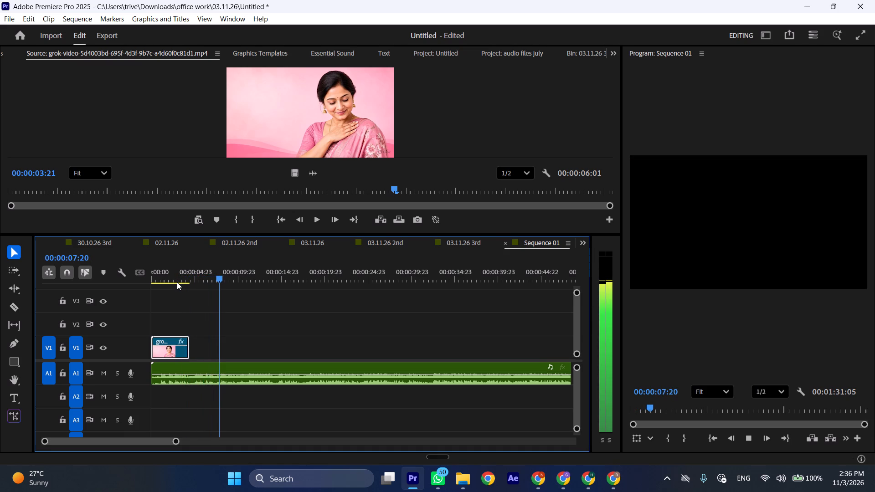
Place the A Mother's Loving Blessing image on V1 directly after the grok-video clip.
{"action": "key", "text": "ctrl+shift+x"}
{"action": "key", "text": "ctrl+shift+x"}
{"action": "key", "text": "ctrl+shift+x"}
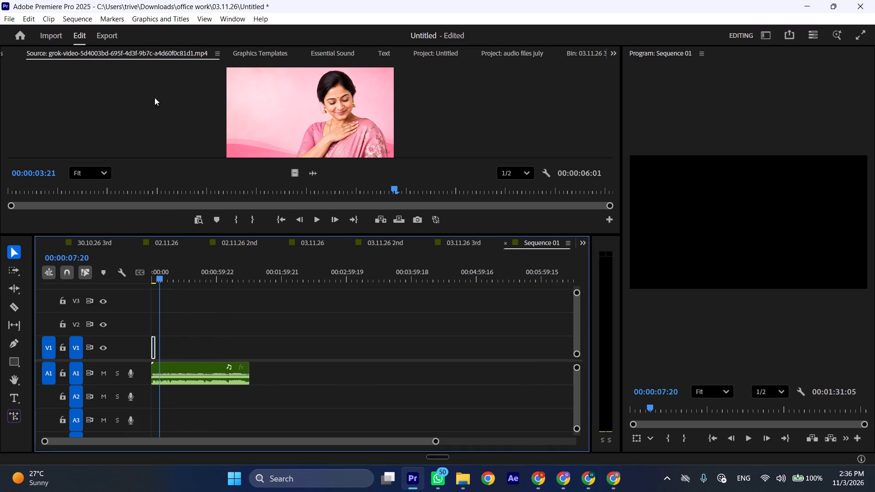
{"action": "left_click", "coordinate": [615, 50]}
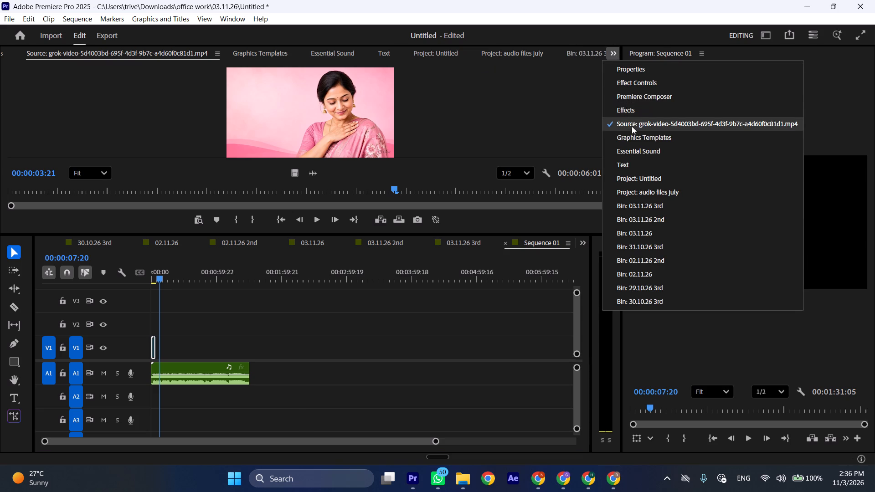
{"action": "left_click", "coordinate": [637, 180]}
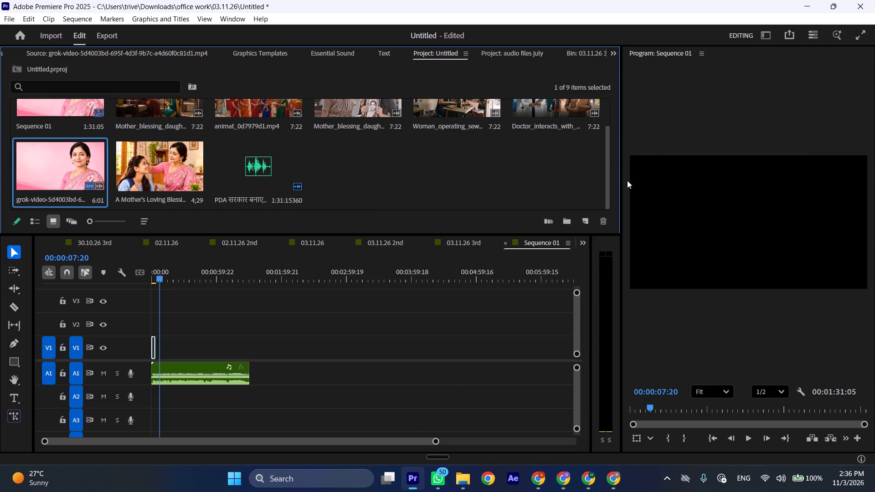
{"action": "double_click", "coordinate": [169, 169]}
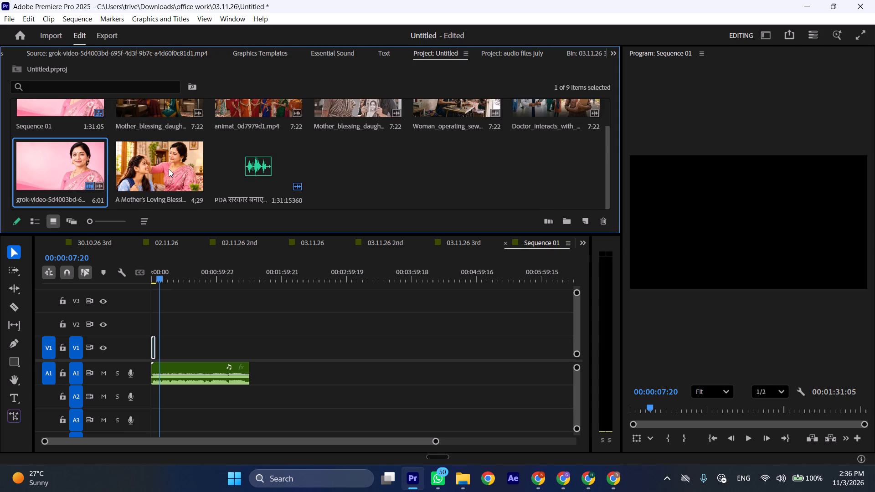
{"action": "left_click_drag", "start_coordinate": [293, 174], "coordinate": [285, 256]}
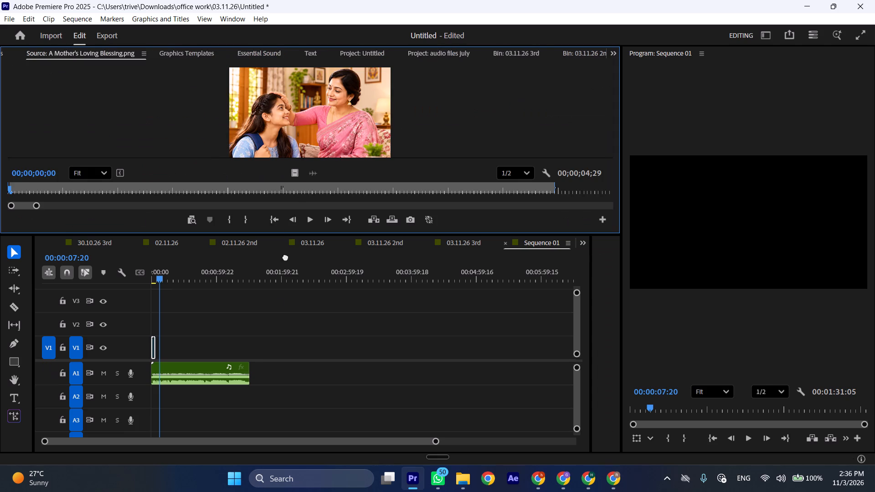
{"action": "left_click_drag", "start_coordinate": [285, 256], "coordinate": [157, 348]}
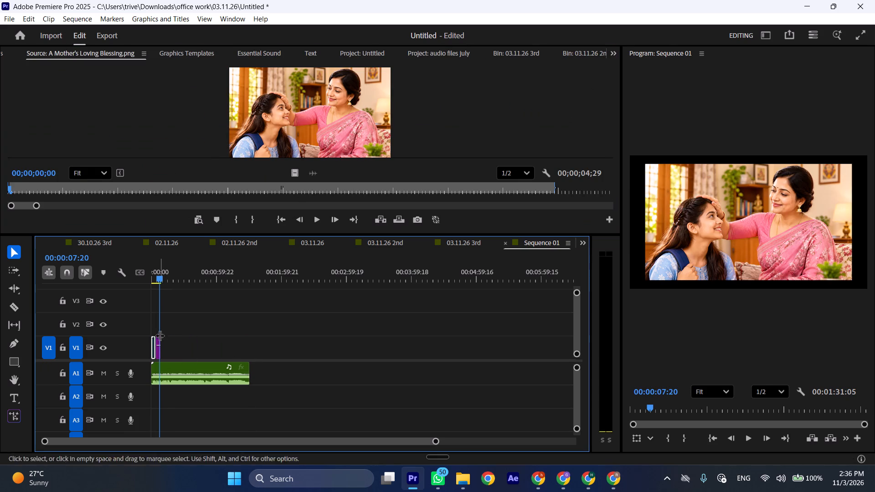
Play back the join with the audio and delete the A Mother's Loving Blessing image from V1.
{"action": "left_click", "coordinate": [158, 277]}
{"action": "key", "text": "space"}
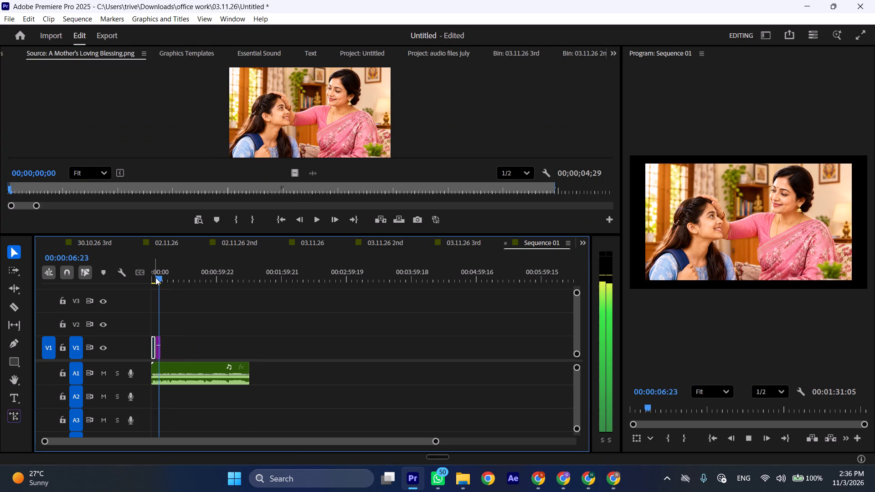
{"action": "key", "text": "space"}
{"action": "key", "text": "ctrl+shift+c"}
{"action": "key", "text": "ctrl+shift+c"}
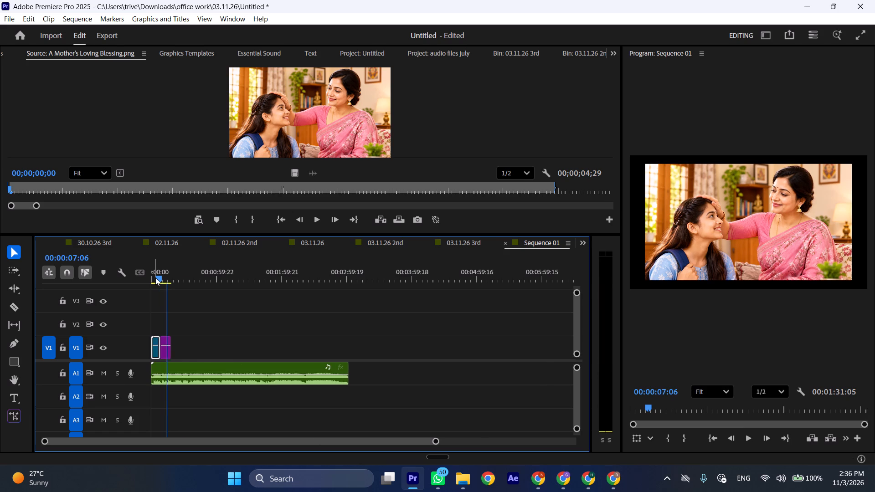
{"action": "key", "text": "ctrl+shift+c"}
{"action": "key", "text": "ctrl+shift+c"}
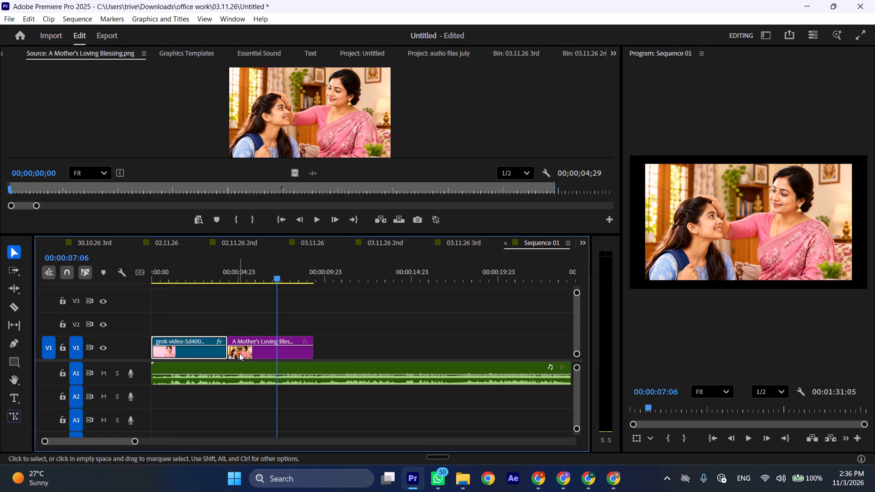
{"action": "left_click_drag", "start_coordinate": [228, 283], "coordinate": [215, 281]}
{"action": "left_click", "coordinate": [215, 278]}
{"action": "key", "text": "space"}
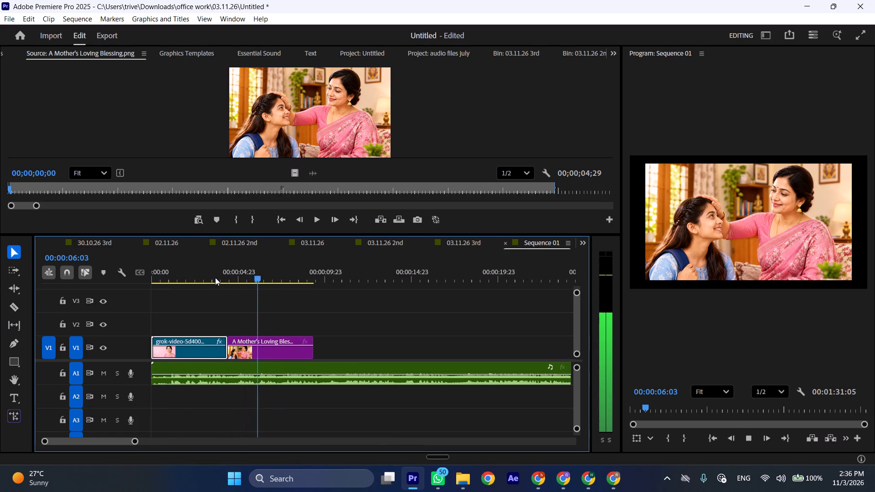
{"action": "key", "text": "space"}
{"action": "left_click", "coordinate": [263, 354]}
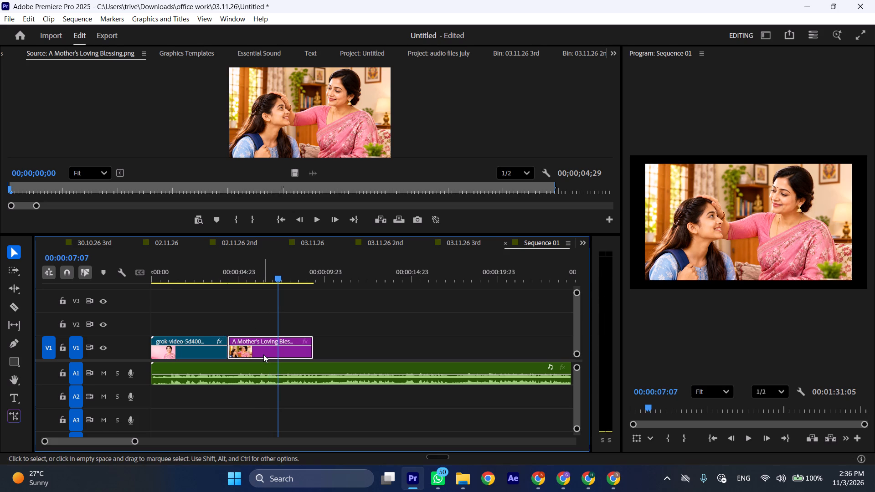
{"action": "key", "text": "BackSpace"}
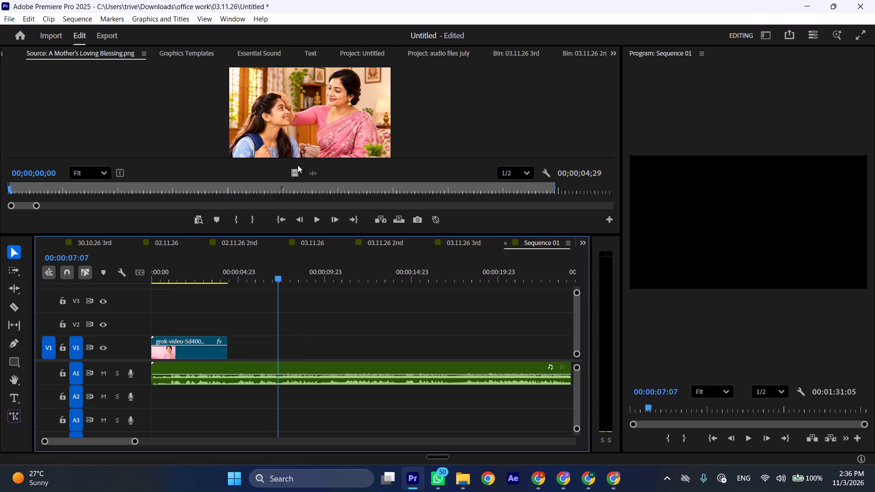
Place the Mother_blessing_daughter video ending in a15dee12 on V1 directly after the grok-video clip, video only.
{"action": "left_click", "coordinate": [358, 50]}
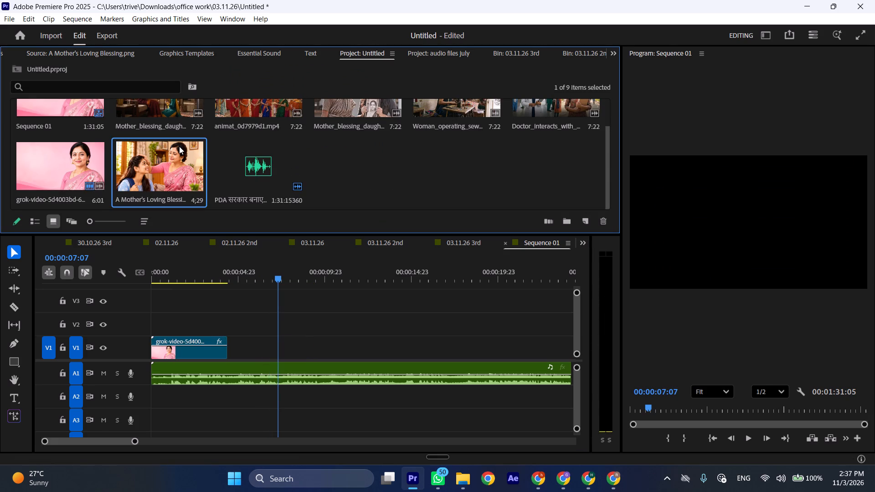
{"action": "scroll", "coordinate": [278, 151], "scroll_direction": "up", "scroll_amount": 2}
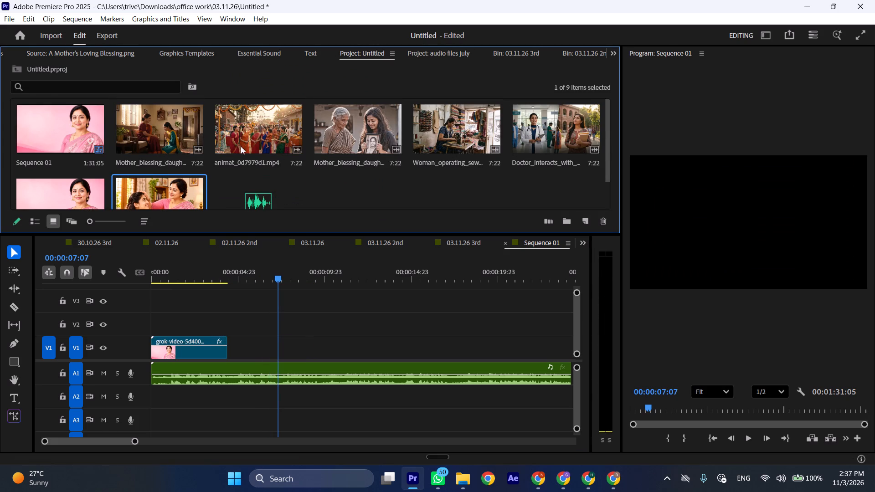
{"action": "double_click", "coordinate": [170, 133]}
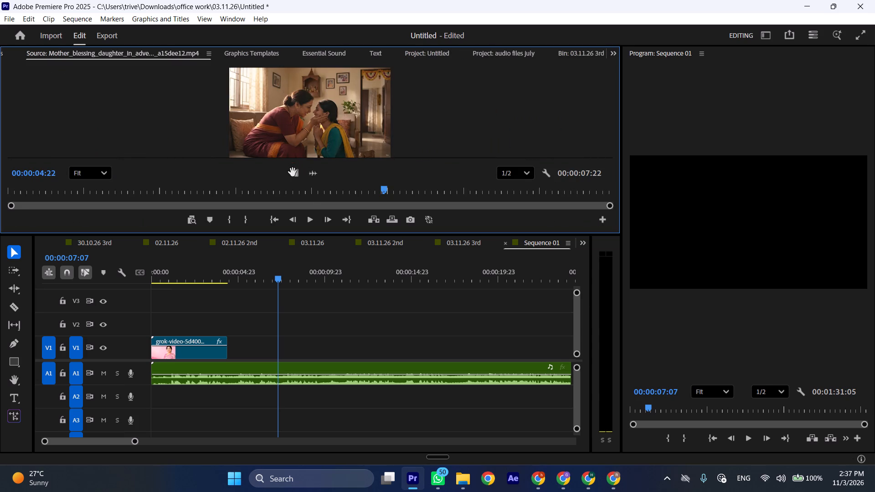
{"action": "left_click_drag", "start_coordinate": [293, 172], "coordinate": [224, 347]}
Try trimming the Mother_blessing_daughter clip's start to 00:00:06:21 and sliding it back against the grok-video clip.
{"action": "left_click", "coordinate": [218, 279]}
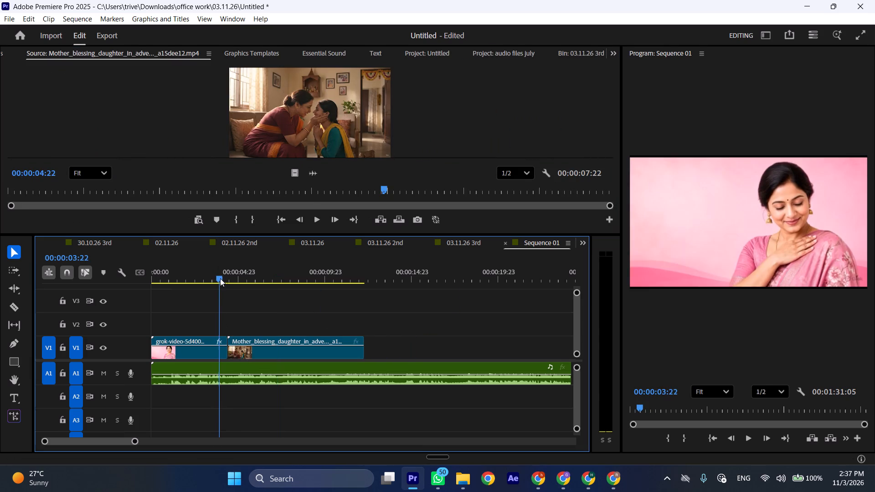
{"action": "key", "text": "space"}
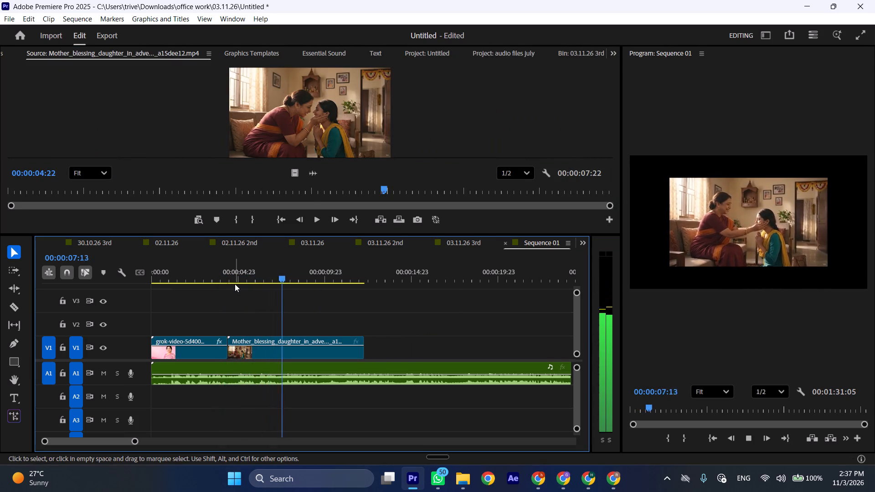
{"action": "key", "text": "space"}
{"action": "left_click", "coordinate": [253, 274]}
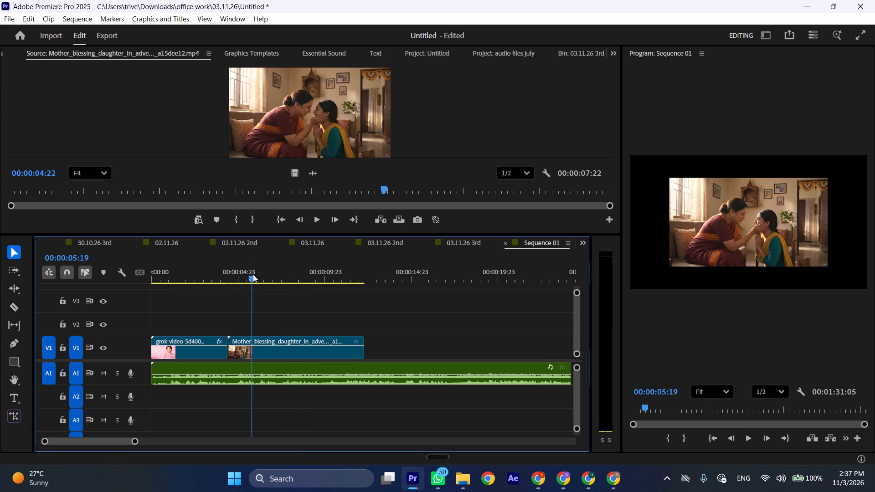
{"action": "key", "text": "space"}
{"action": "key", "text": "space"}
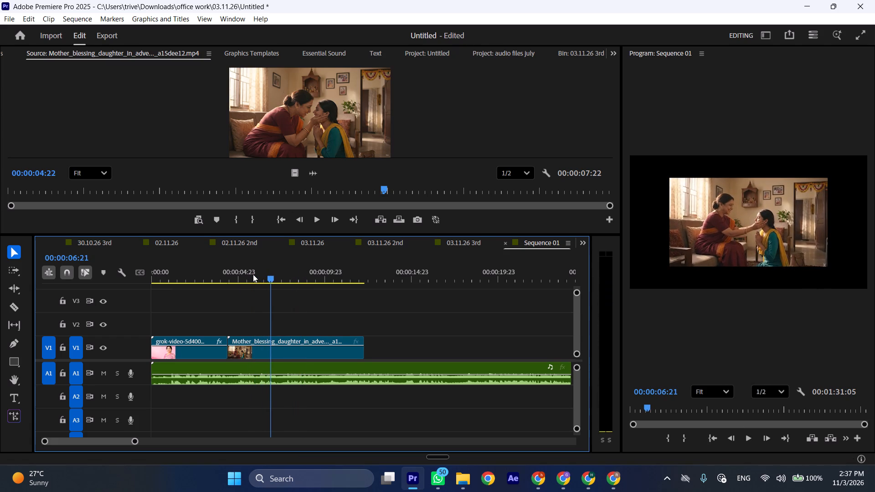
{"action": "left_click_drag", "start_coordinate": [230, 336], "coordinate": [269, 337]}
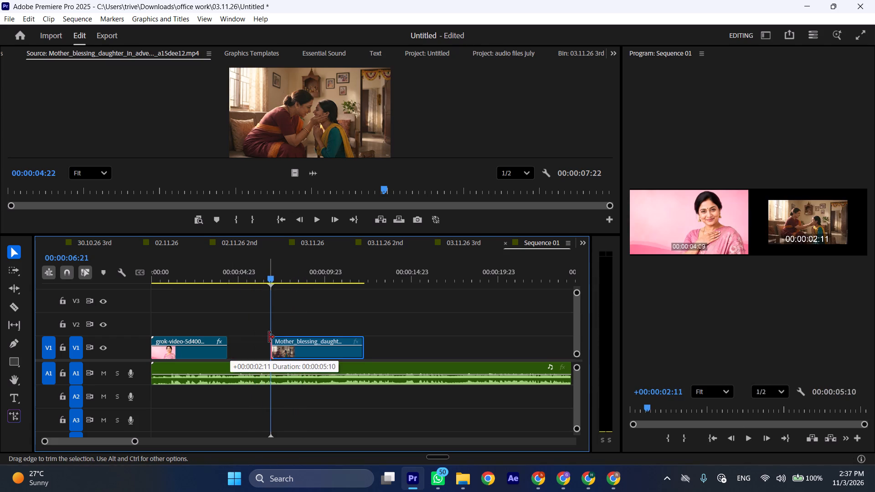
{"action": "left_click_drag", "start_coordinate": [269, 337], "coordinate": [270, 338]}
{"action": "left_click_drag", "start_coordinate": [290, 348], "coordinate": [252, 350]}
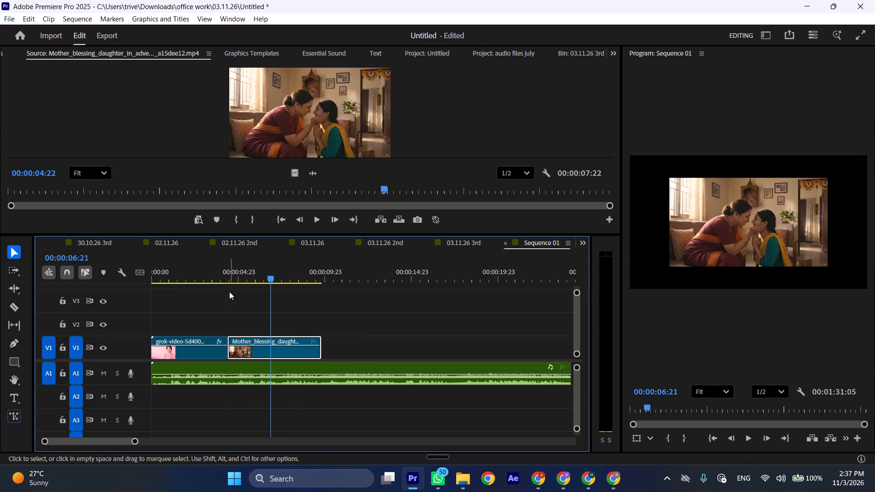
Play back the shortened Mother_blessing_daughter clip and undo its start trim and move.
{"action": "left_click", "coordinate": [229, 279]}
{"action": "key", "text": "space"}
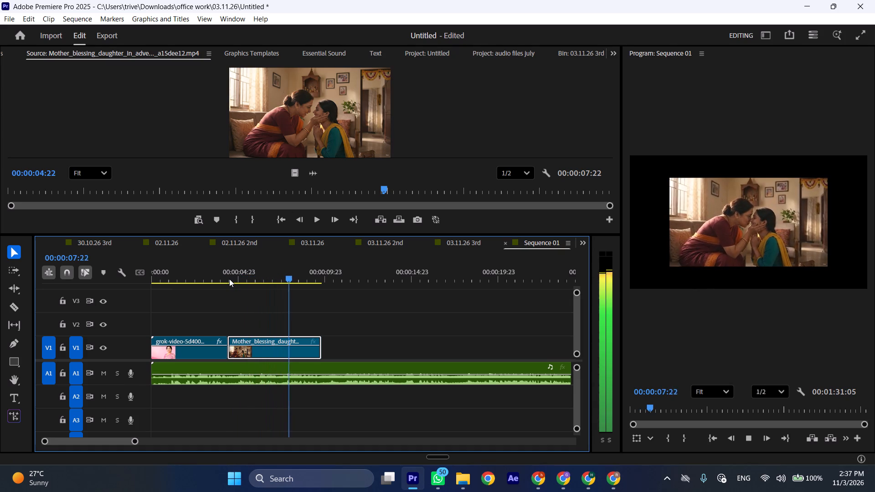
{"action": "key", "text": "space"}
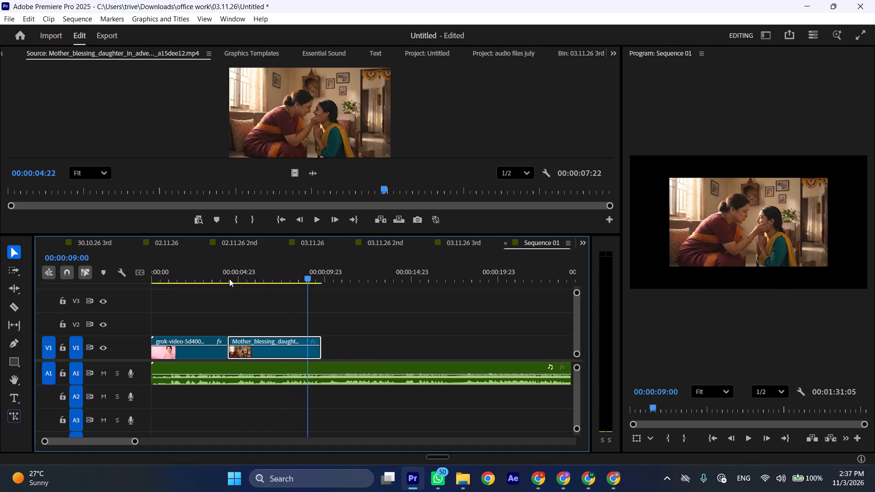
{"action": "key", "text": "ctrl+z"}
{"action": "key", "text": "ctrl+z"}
Play the Mother_blessing_daughter clip with the audio and trim its end to 00:00:09:13.
{"action": "left_click", "coordinate": [228, 278]}
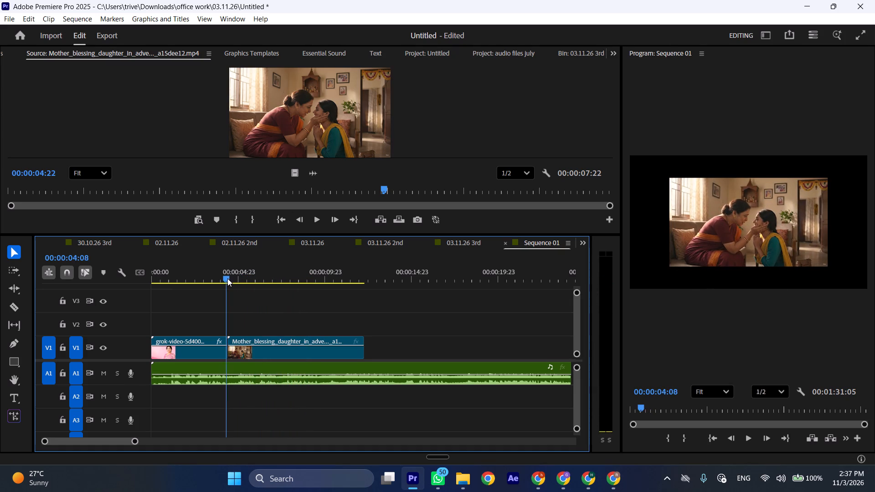
{"action": "key", "text": "space"}
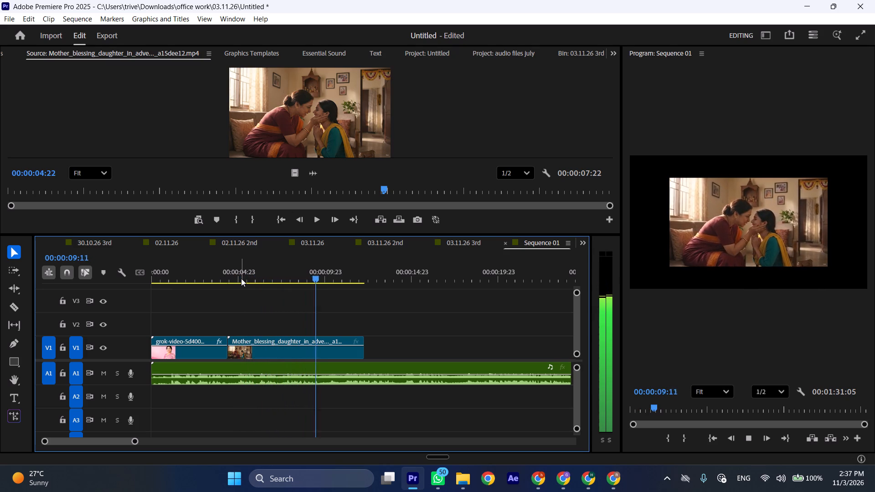
{"action": "key", "text": "space"}
{"action": "left_click", "coordinate": [319, 277]}
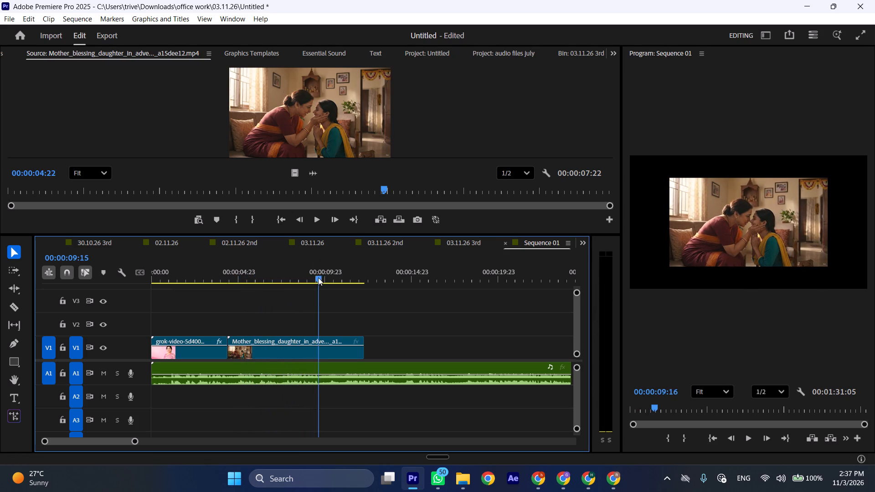
{"action": "left_click_drag", "start_coordinate": [360, 341], "coordinate": [360, 341]}
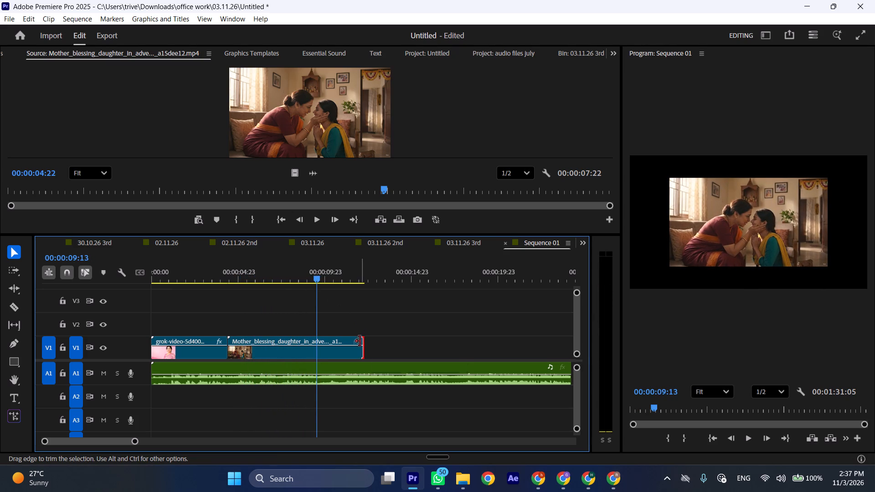
{"action": "left_click_drag", "start_coordinate": [360, 341], "coordinate": [314, 344]}
Fit the Mother_blessing_daughter clip ending in a15dee12 to the frame on V1 and play it back.
{"action": "left_click", "coordinate": [297, 347]}
{"action": "right_click", "coordinate": [297, 347]}
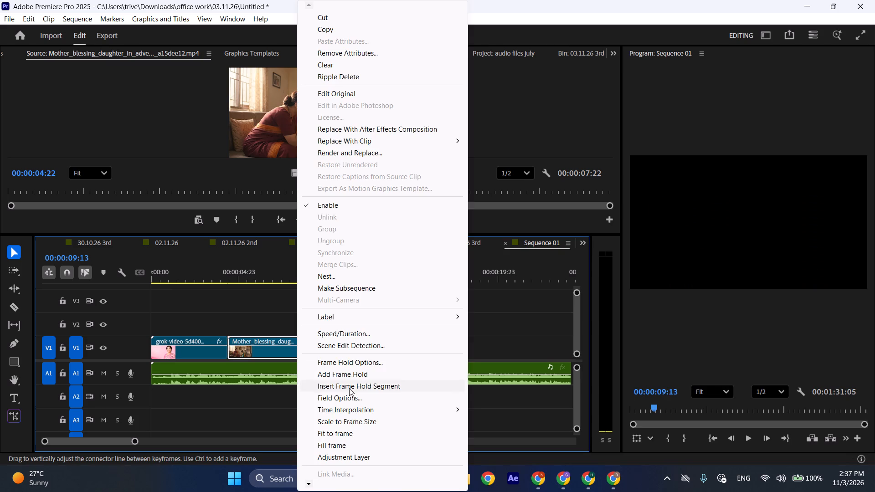
{"action": "left_click", "coordinate": [340, 430]}
{"action": "left_click_drag", "start_coordinate": [278, 282], "coordinate": [271, 282]}
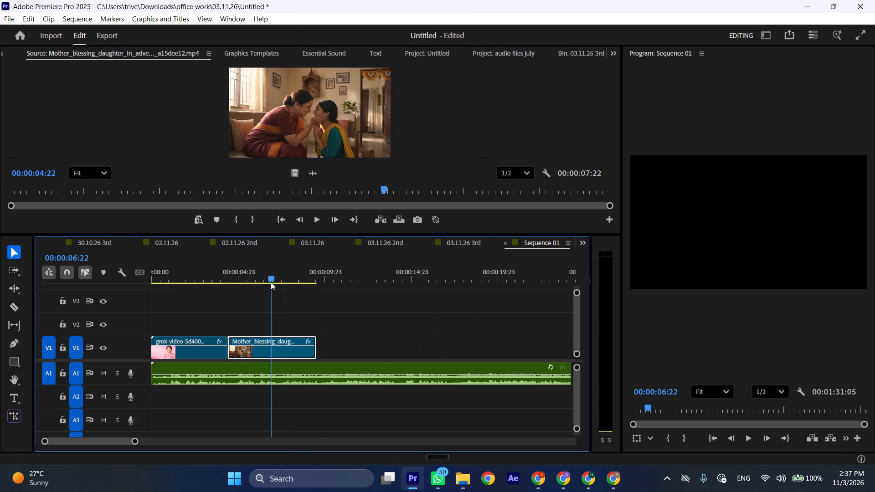
{"action": "left_click_drag", "start_coordinate": [271, 282], "coordinate": [267, 282]}
{"action": "key", "text": "space"}
{"action": "key", "text": "space"}
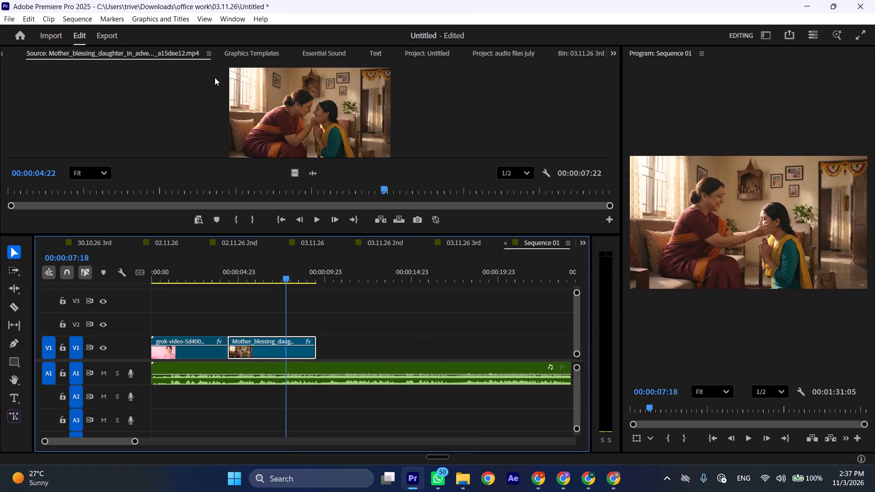
{"action": "left_click", "coordinate": [437, 53]}
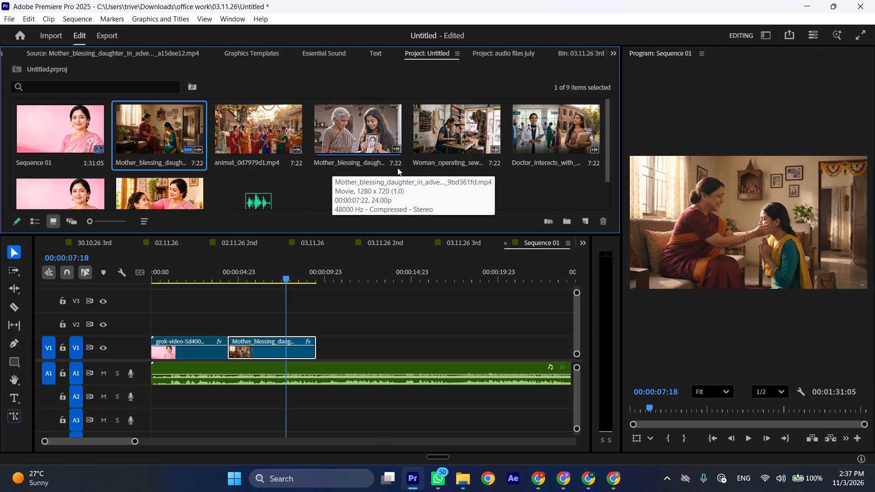
Place the Mother_blessing_daughter video ending in 9bd361fd on V1 directly after the a15dee12 clip, video only.
{"action": "scroll", "coordinate": [397, 168], "scroll_direction": "up", "scroll_amount": 2}
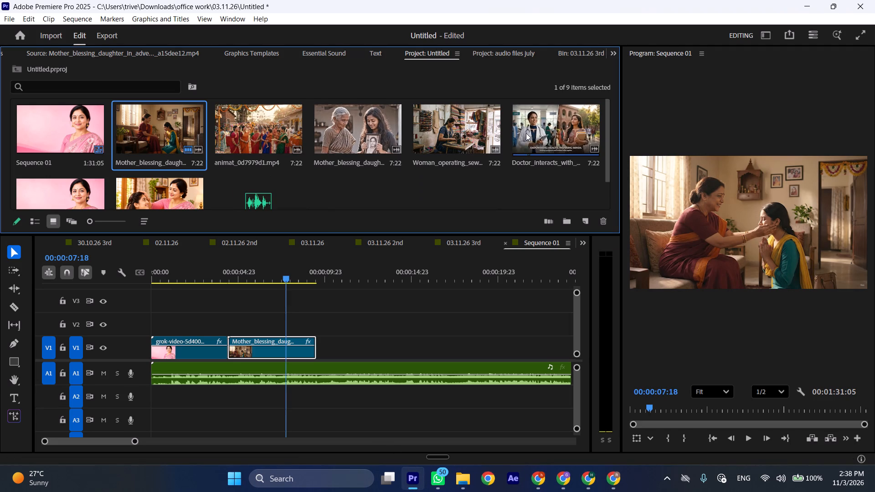
{"action": "double_click", "coordinate": [534, 131]}
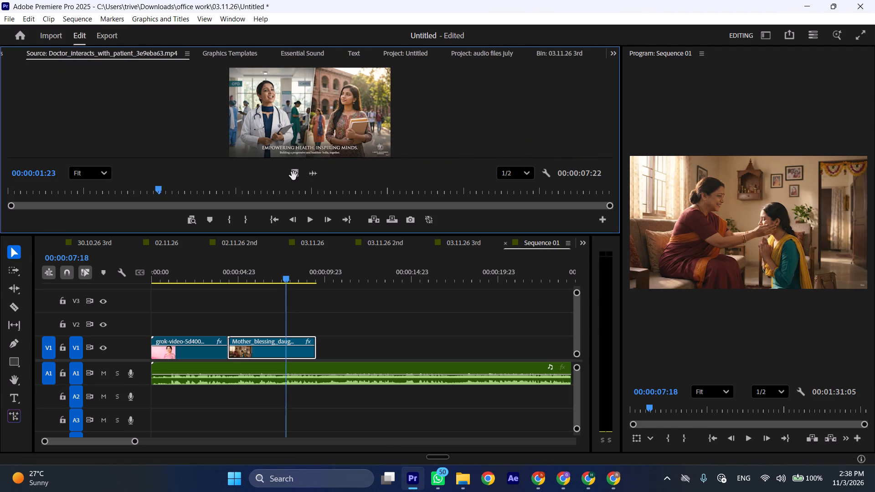
{"action": "left_click", "coordinate": [399, 48]}
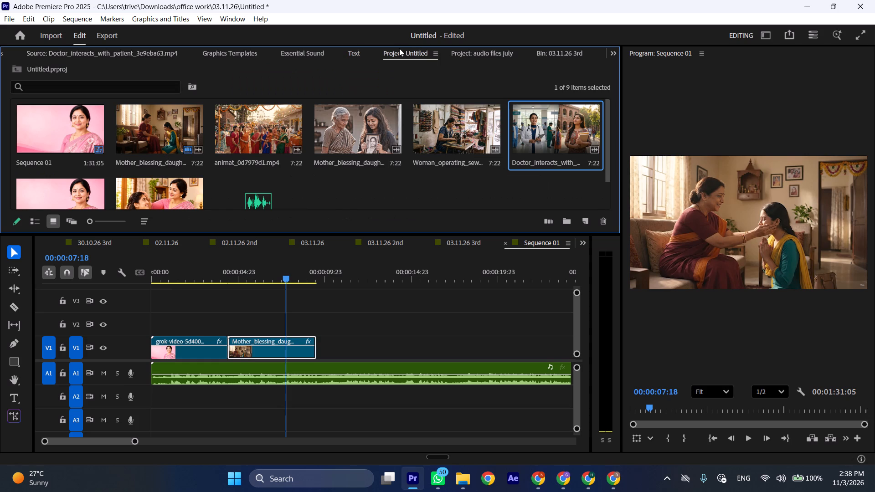
{"action": "double_click", "coordinate": [367, 134]}
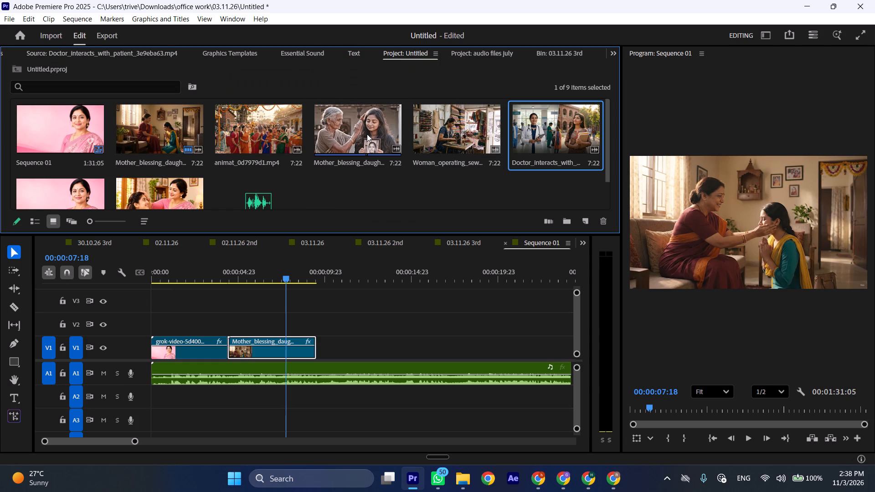
{"action": "left_click_drag", "start_coordinate": [295, 173], "coordinate": [350, 313]}
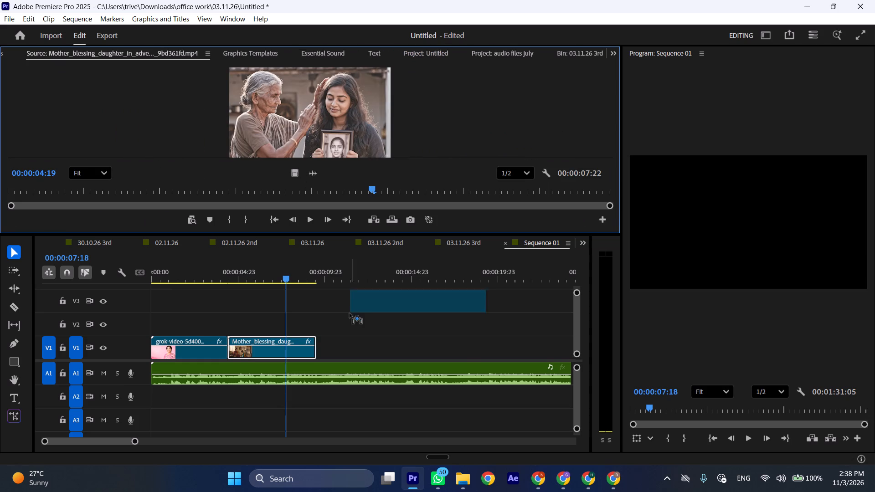
{"action": "left_click_drag", "start_coordinate": [350, 313], "coordinate": [318, 343]}
Play the 9bd361fd clip with the audio and trim its end to 00:00:17:03.
{"action": "left_click", "coordinate": [304, 273]}
{"action": "key", "text": "space"}
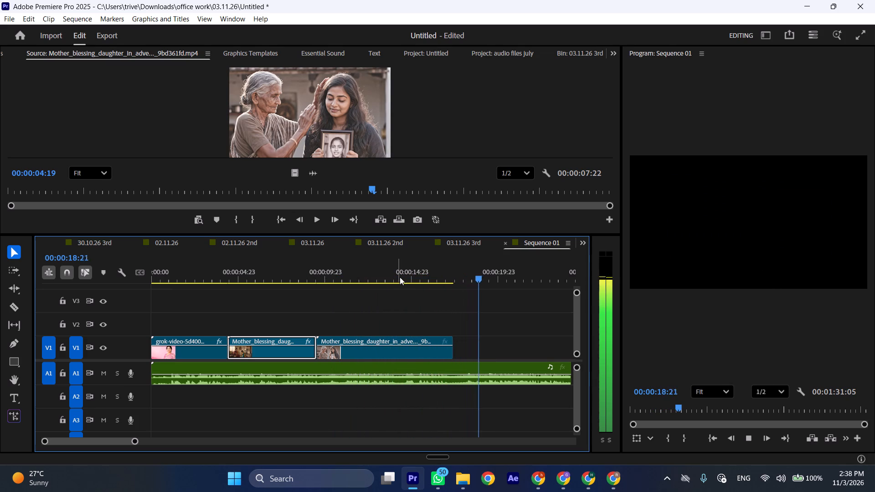
{"action": "left_click", "coordinate": [424, 272]}
{"action": "key", "text": "space"}
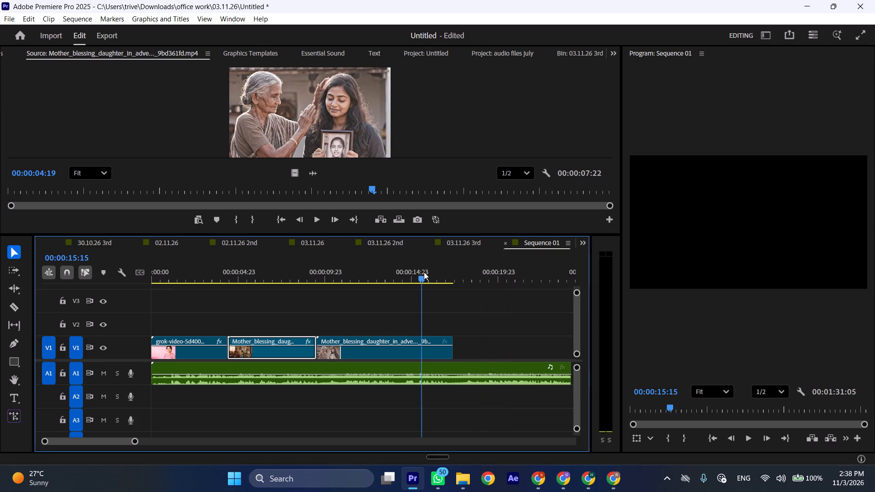
{"action": "key", "text": "space"}
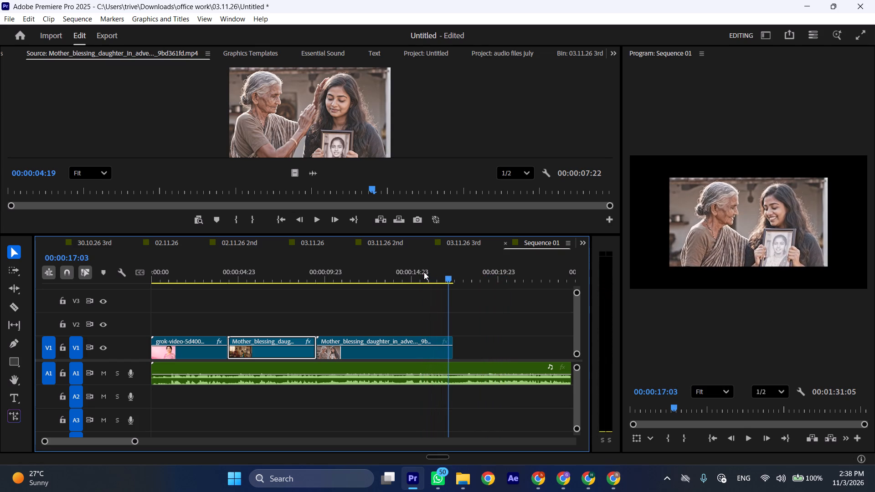
{"action": "left_click", "coordinate": [453, 337]}
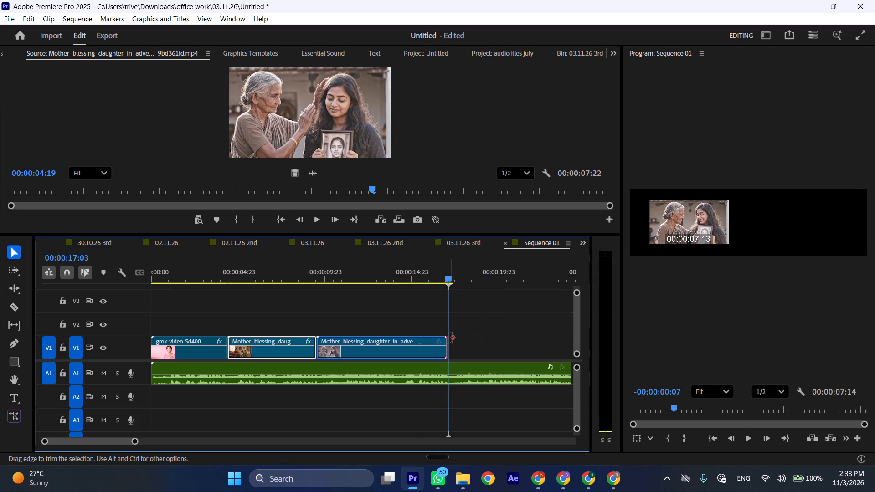
Fit the Mother_blessing_daughter clip ending in 9bd361fd to the frame and play back its ending with the audio.
{"action": "left_click", "coordinate": [372, 276]}
{"action": "key", "text": "space"}
{"action": "key", "text": "space"}
{"action": "right_click", "coordinate": [374, 350]}
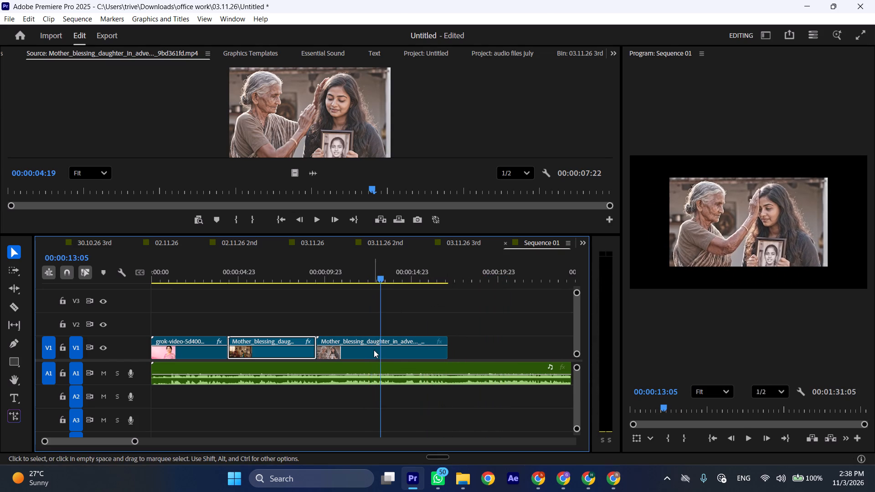
{"action": "left_click", "coordinate": [409, 435]}
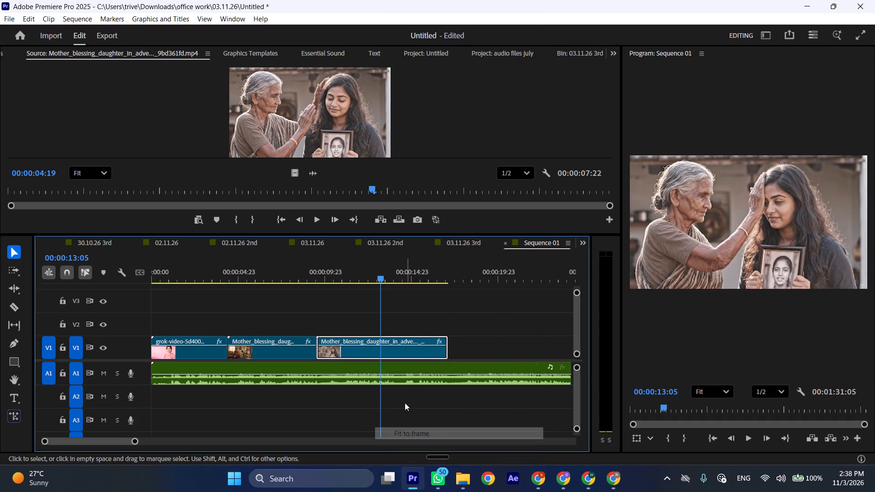
{"action": "scroll", "coordinate": [396, 360], "scroll_direction": "down", "scroll_amount": 6}
{"action": "left_click", "coordinate": [324, 278]}
{"action": "key", "text": "space"}
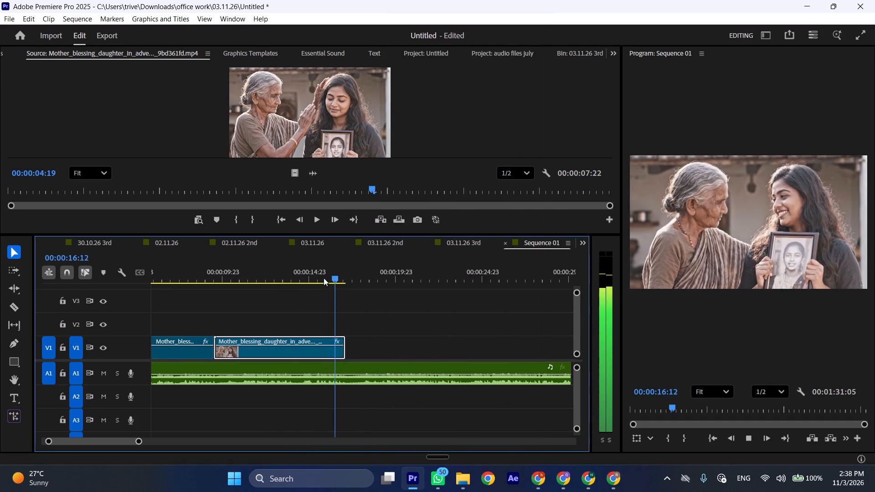
{"action": "key", "text": "space"}
Place the Woman_operating_sewing_machine video on V1 directly after the 9bd361fd clip, video only.
{"action": "left_click", "coordinate": [427, 50]}
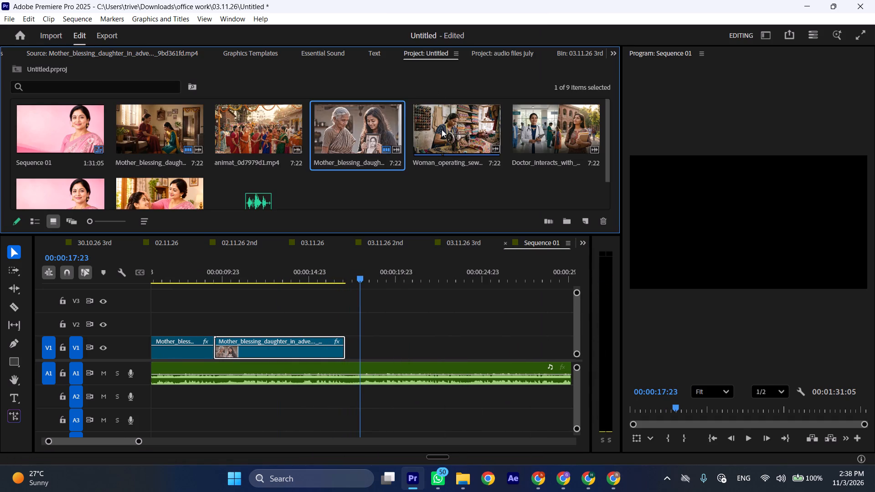
{"action": "double_click", "coordinate": [442, 129]}
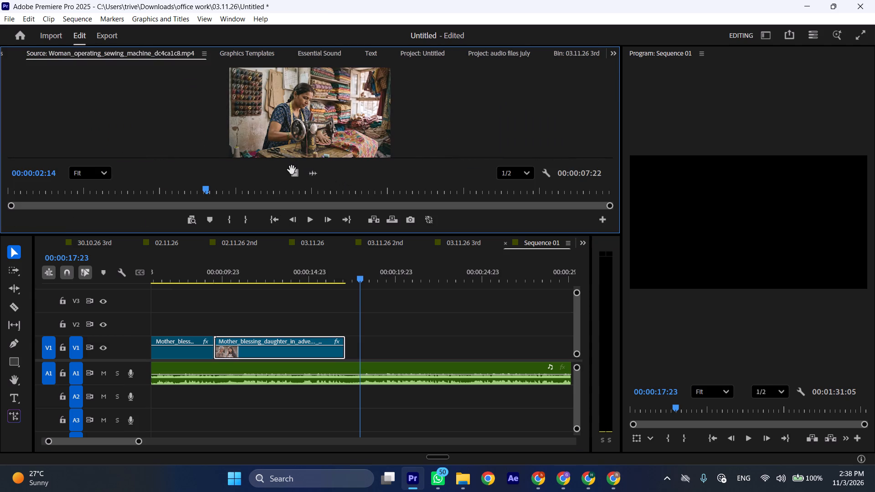
{"action": "left_click_drag", "start_coordinate": [294, 174], "coordinate": [345, 344]}
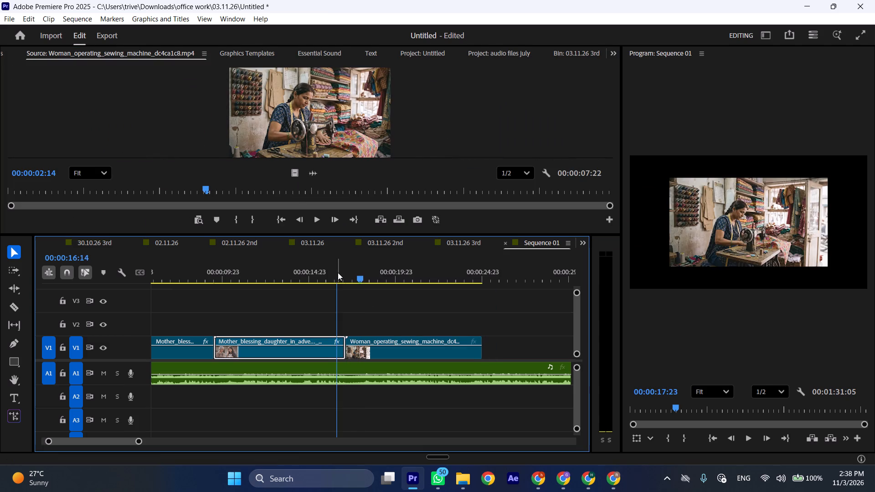
Play across the cut into the Woman_operating_sewing_machine clip and fit that clip to the frame.
{"action": "left_click", "coordinate": [338, 272]}
{"action": "key", "text": "space"}
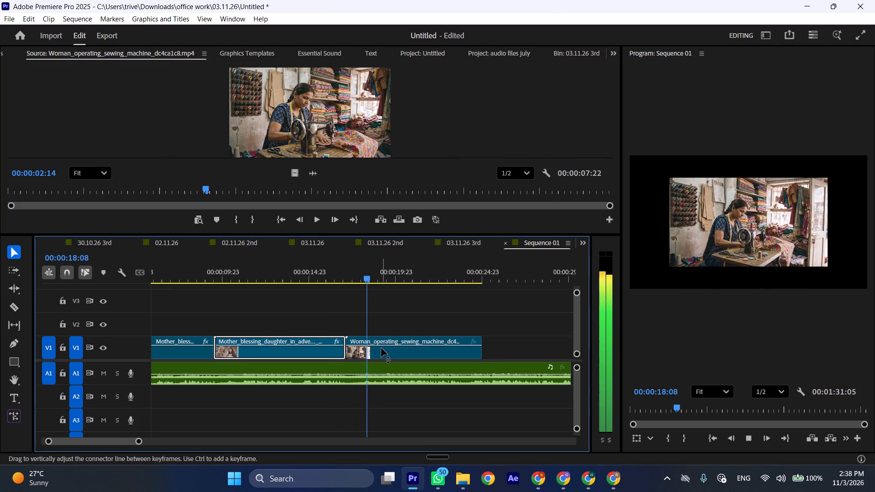
{"action": "right_click", "coordinate": [381, 348]}
{"action": "left_click", "coordinate": [408, 434]}
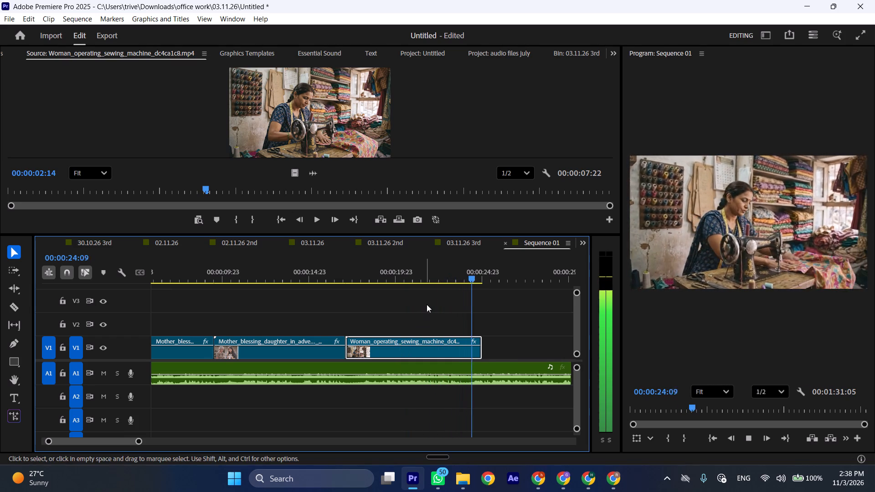
Play back the second half of the Woman_operating_sewing_machine clip against the audio to look for a cut point.
{"action": "left_click", "coordinate": [433, 278]}
{"action": "key", "text": "space"}
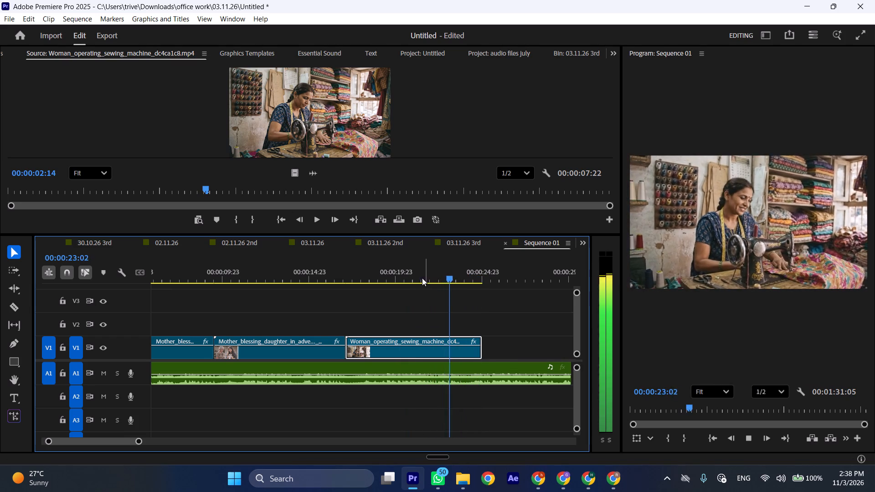
{"action": "left_click_drag", "start_coordinate": [416, 278], "coordinate": [374, 282]}
{"action": "key", "text": "space"}
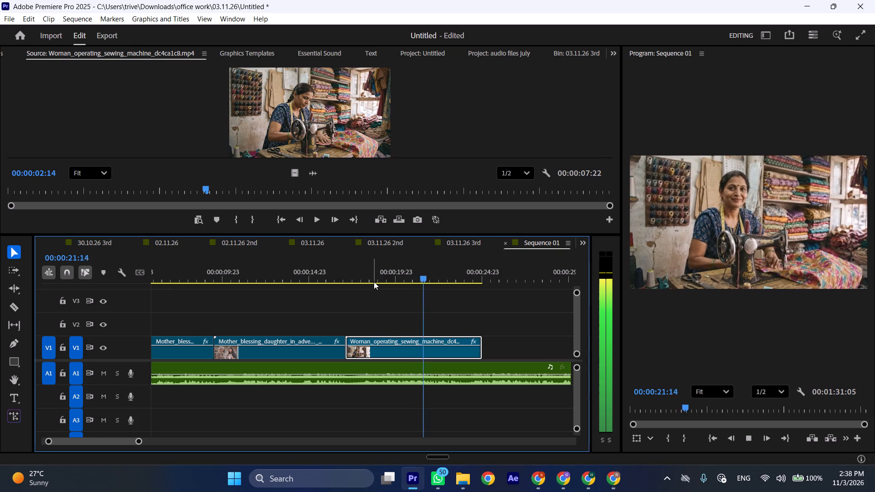
{"action": "key", "text": "space"}
{"action": "key", "text": "space"}
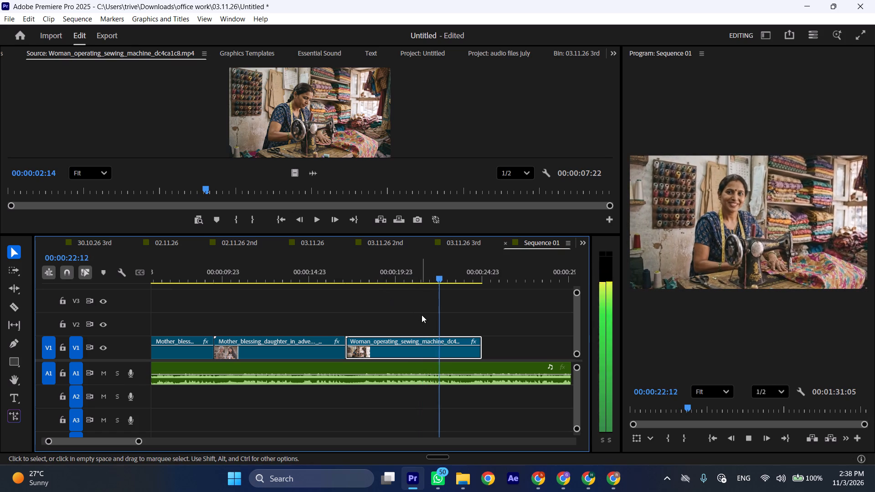
{"action": "key", "text": "space"}
{"action": "key", "text": "space"}
{"action": "key", "text": "space"}
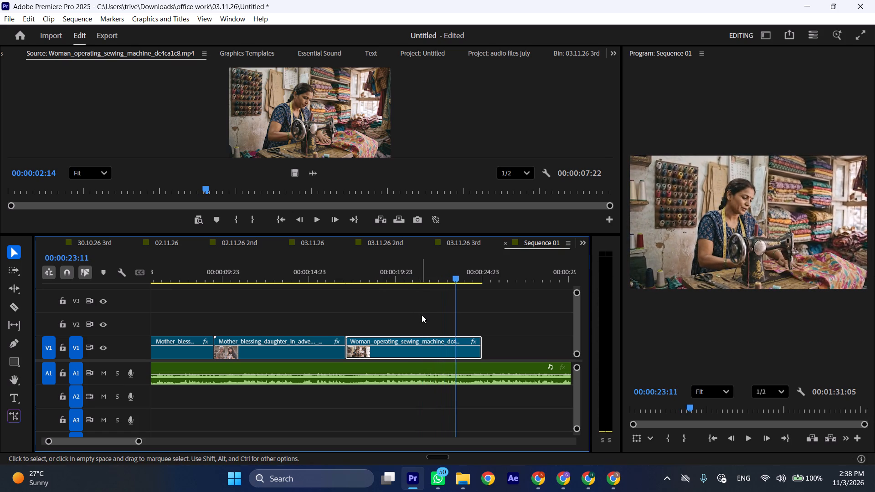
{"action": "key", "text": "space"}
{"action": "key", "text": "space"}
{"action": "key", "text": "space"}
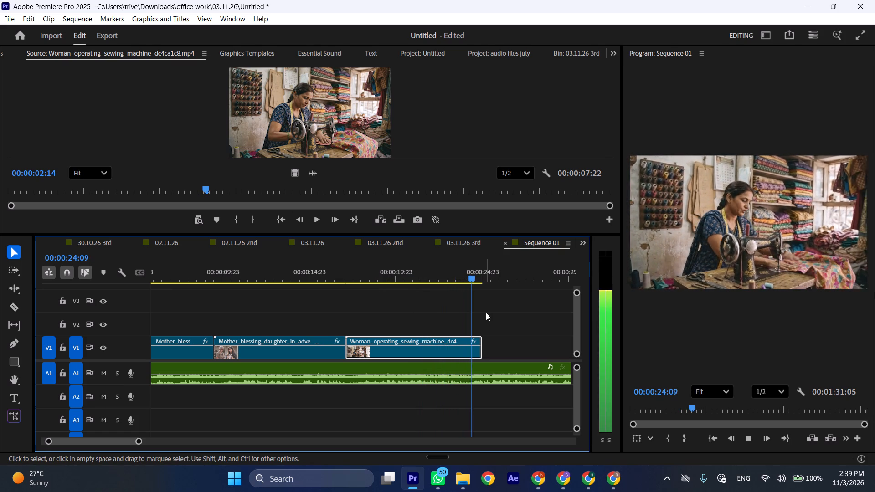
Replay the Woman_operating_sewing_machine clip, trim its end to about 24 seconds on the timeline, and check its ending against the audio.
{"action": "left_click_drag", "start_coordinate": [421, 272], "coordinate": [386, 278]}
{"action": "key", "text": "space"}
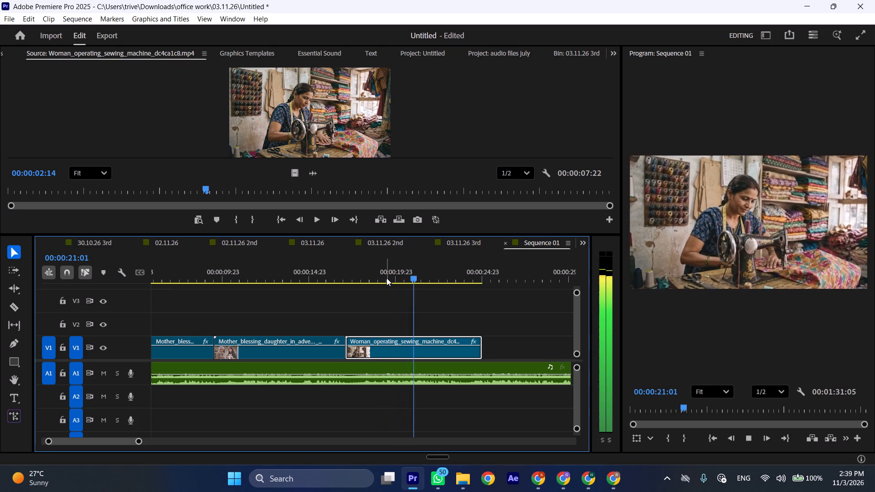
{"action": "key", "text": "space"}
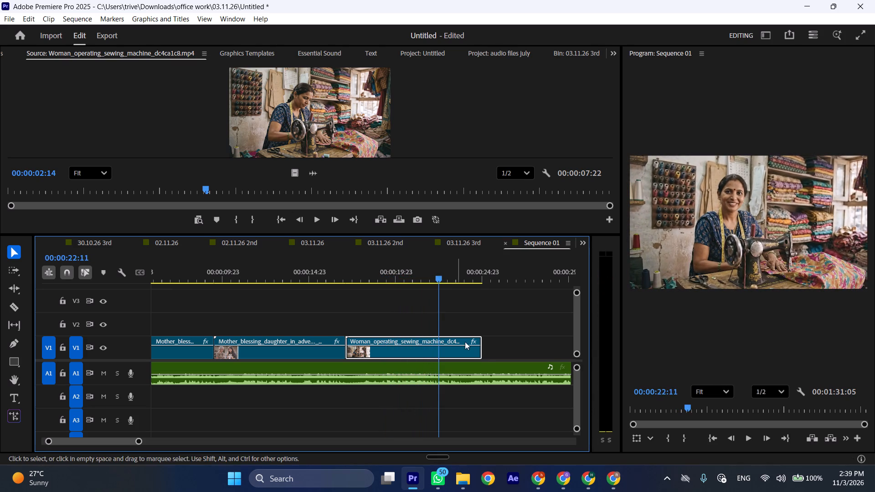
{"action": "left_click_drag", "start_coordinate": [486, 343], "coordinate": [471, 344]}
{"action": "key", "text": "space"}
{"action": "key", "text": "space"}
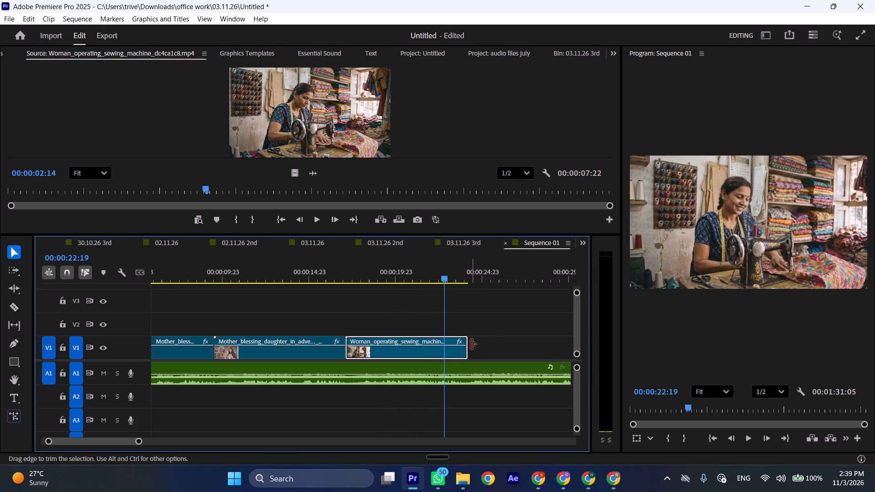
{"action": "key", "text": "space"}
{"action": "key", "text": "space"}
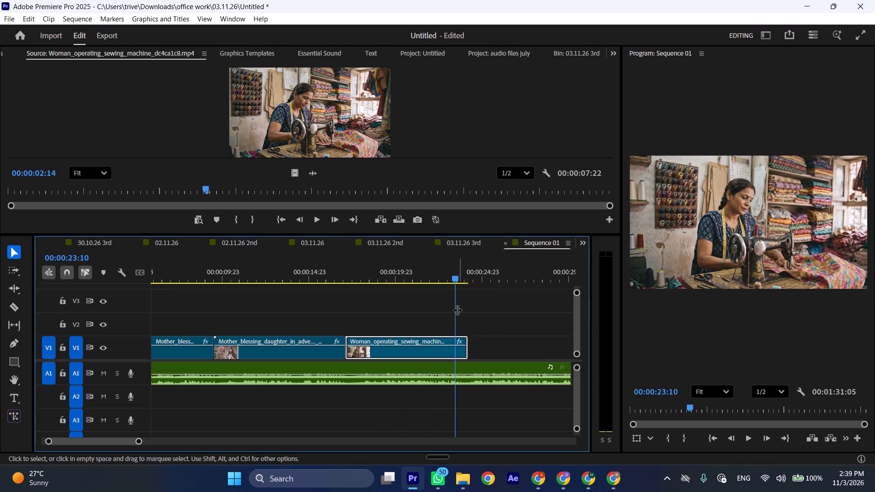
Trim the end of the Woman_operating_sewing_machine clip to 00:00:22:23 on the timeline.
{"action": "left_click_drag", "start_coordinate": [454, 283], "coordinate": [446, 283]}
{"action": "left_click_drag", "start_coordinate": [454, 276], "coordinate": [446, 277]}
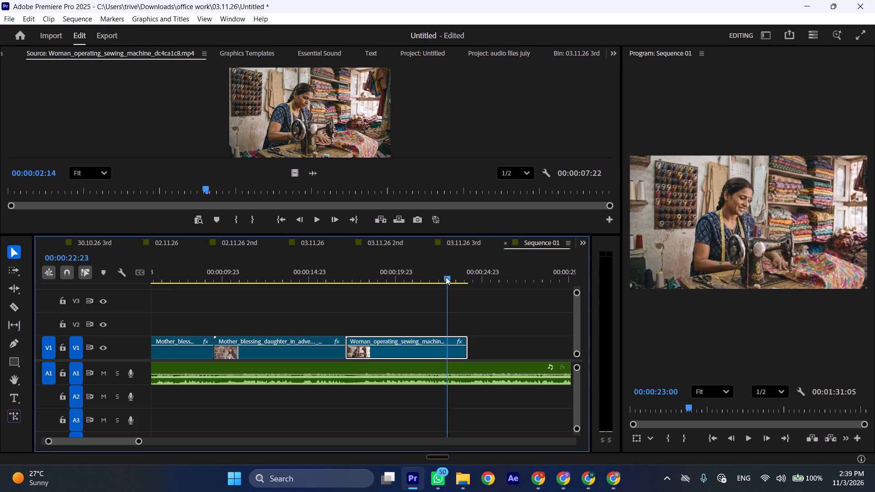
{"action": "left_click_drag", "start_coordinate": [446, 277], "coordinate": [447, 278]}
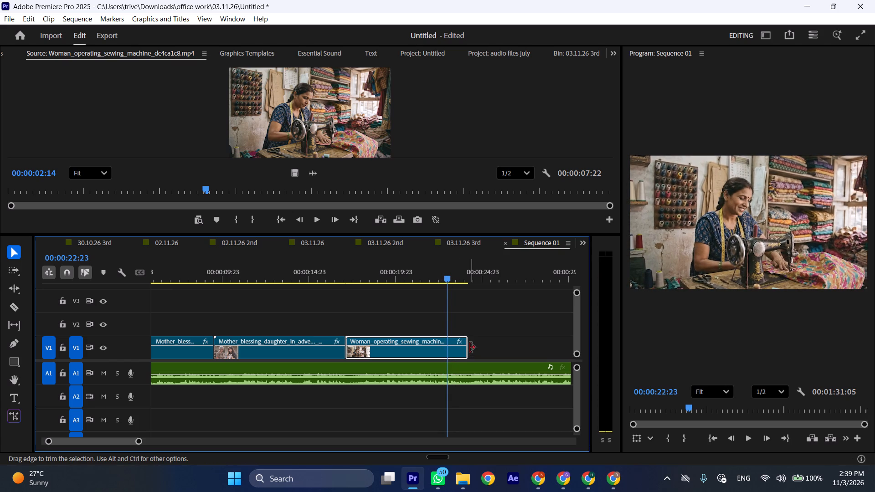
{"action": "left_click_drag", "start_coordinate": [470, 348], "coordinate": [452, 347]}
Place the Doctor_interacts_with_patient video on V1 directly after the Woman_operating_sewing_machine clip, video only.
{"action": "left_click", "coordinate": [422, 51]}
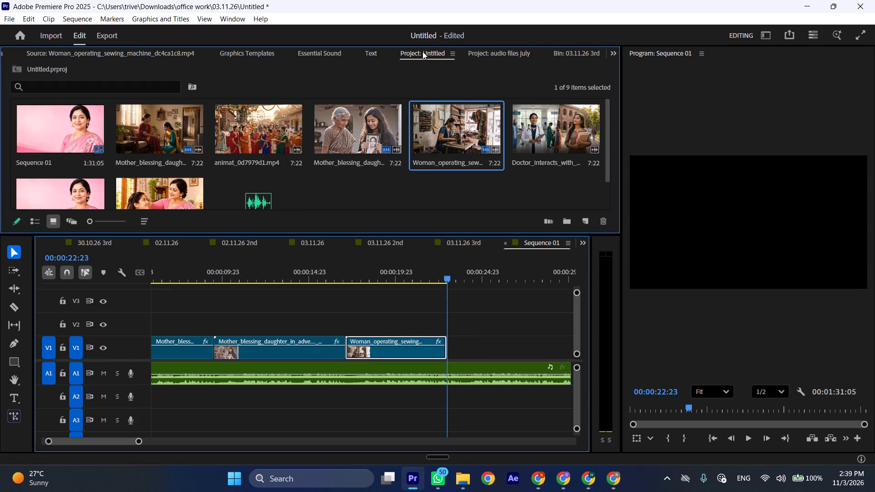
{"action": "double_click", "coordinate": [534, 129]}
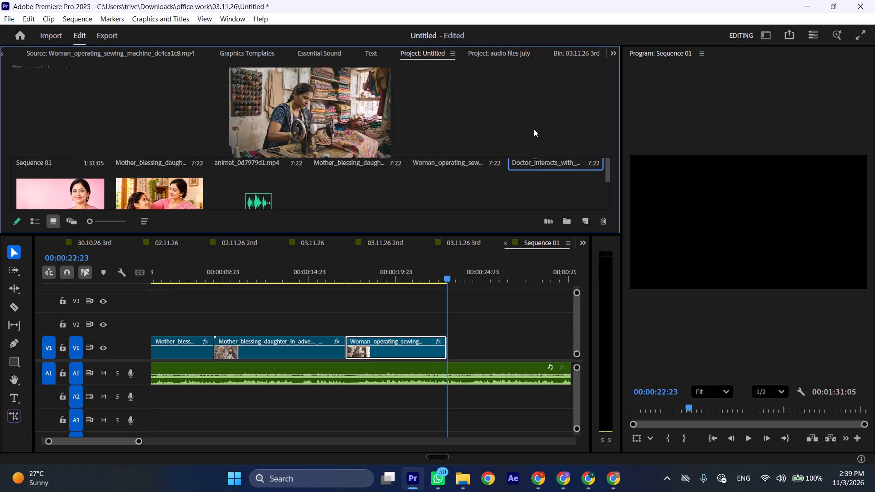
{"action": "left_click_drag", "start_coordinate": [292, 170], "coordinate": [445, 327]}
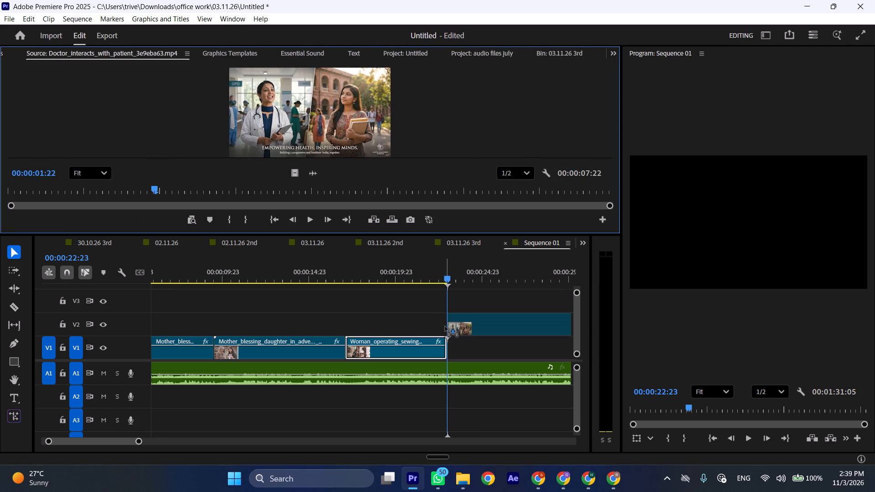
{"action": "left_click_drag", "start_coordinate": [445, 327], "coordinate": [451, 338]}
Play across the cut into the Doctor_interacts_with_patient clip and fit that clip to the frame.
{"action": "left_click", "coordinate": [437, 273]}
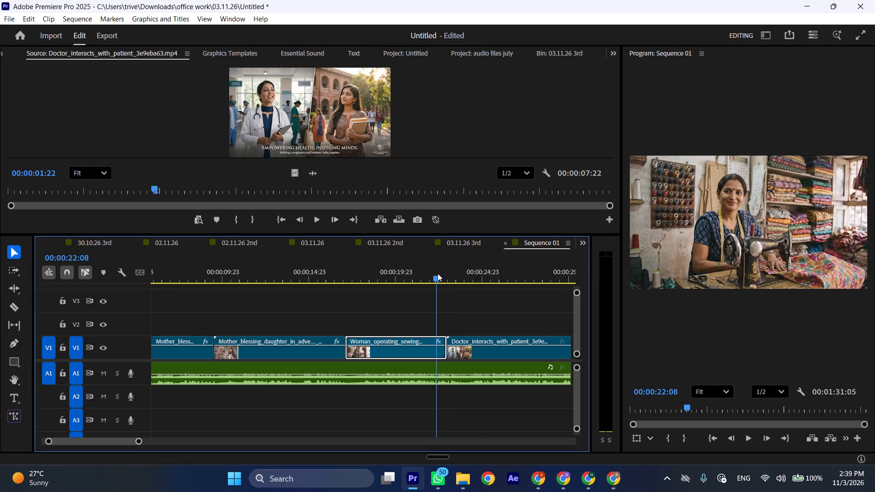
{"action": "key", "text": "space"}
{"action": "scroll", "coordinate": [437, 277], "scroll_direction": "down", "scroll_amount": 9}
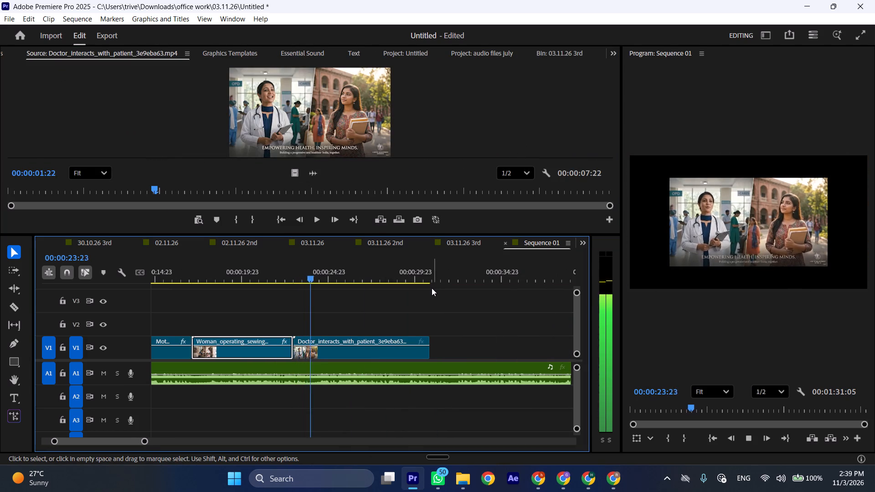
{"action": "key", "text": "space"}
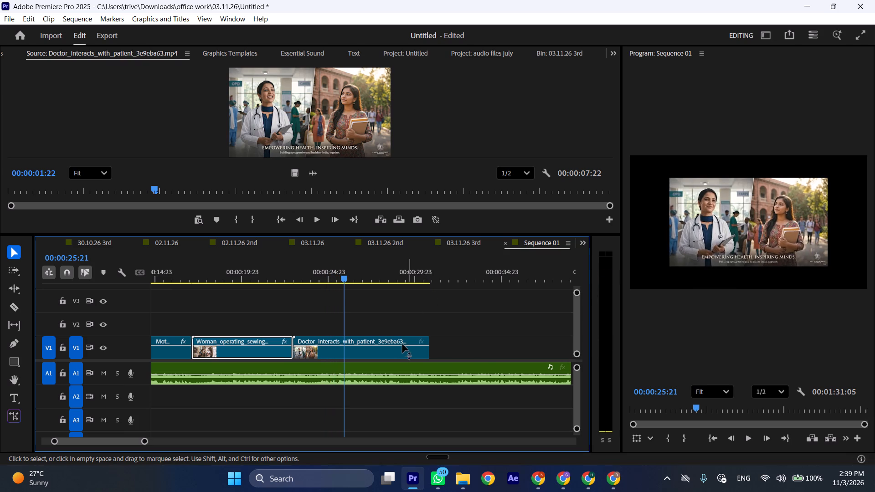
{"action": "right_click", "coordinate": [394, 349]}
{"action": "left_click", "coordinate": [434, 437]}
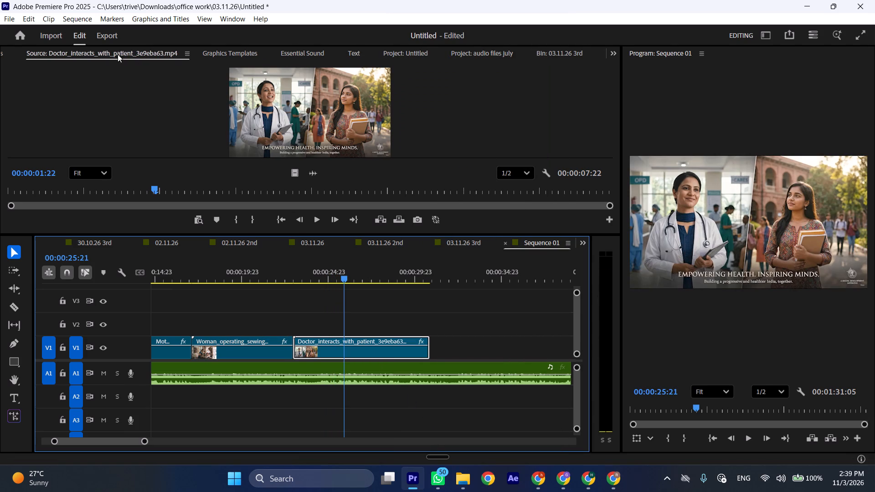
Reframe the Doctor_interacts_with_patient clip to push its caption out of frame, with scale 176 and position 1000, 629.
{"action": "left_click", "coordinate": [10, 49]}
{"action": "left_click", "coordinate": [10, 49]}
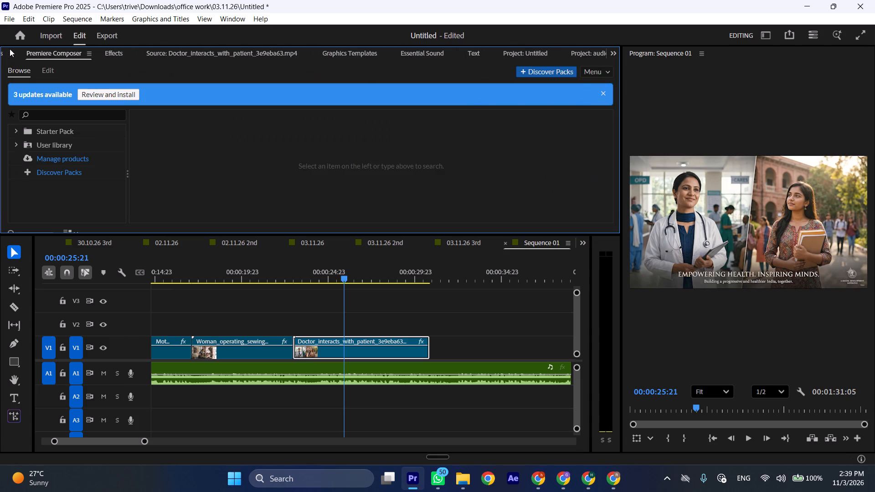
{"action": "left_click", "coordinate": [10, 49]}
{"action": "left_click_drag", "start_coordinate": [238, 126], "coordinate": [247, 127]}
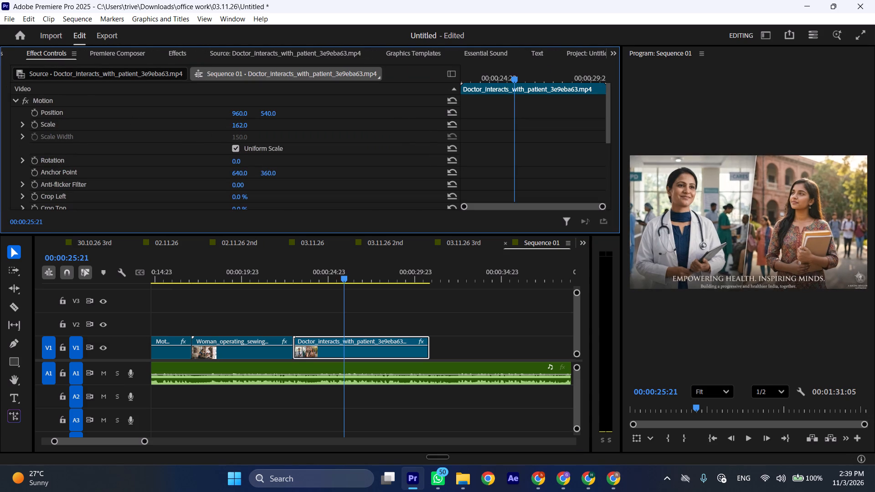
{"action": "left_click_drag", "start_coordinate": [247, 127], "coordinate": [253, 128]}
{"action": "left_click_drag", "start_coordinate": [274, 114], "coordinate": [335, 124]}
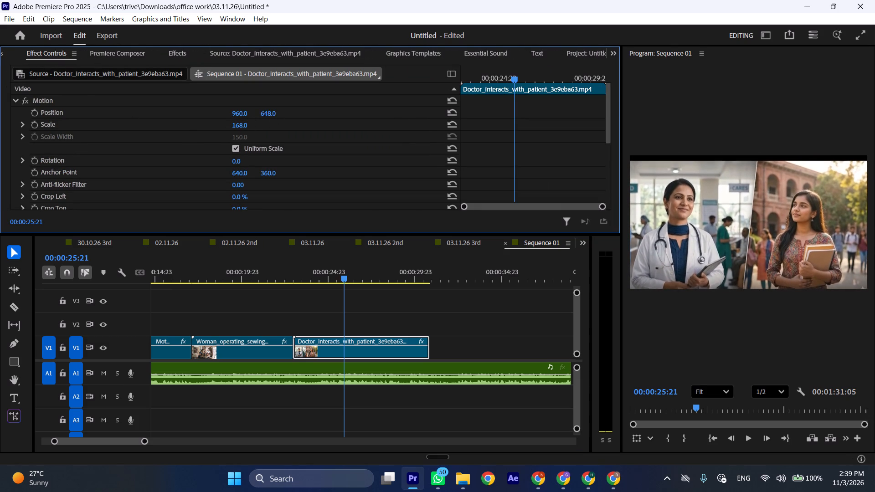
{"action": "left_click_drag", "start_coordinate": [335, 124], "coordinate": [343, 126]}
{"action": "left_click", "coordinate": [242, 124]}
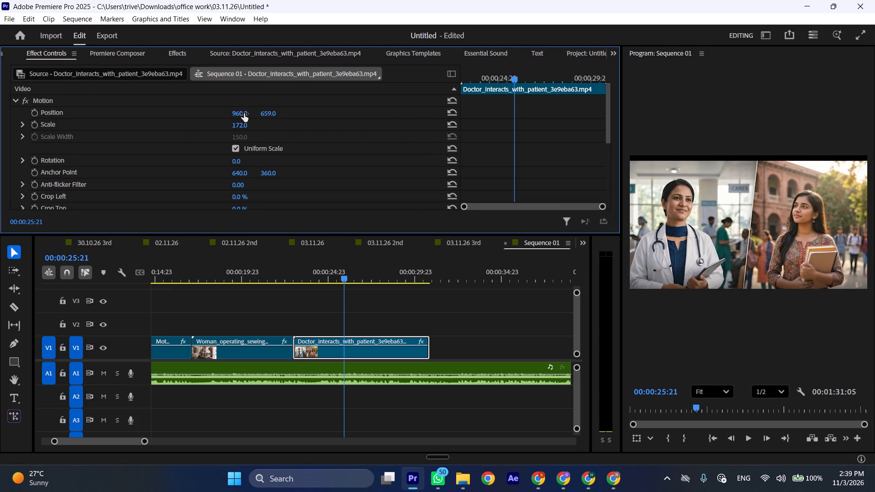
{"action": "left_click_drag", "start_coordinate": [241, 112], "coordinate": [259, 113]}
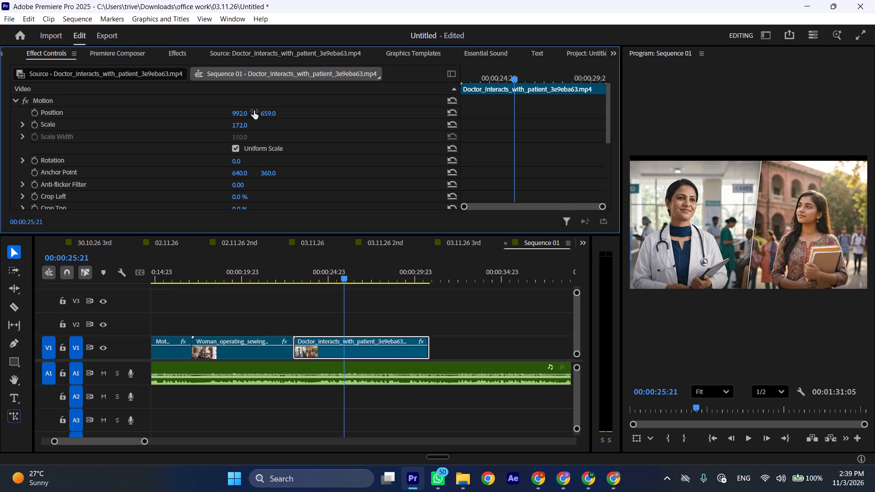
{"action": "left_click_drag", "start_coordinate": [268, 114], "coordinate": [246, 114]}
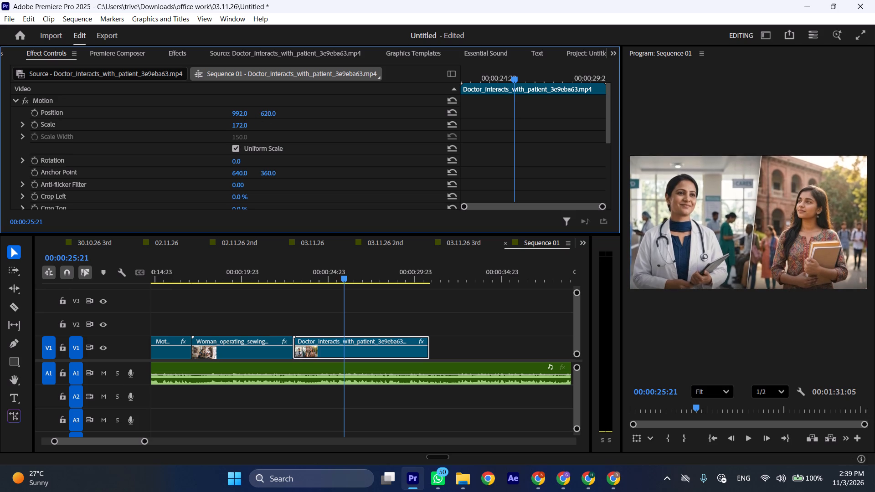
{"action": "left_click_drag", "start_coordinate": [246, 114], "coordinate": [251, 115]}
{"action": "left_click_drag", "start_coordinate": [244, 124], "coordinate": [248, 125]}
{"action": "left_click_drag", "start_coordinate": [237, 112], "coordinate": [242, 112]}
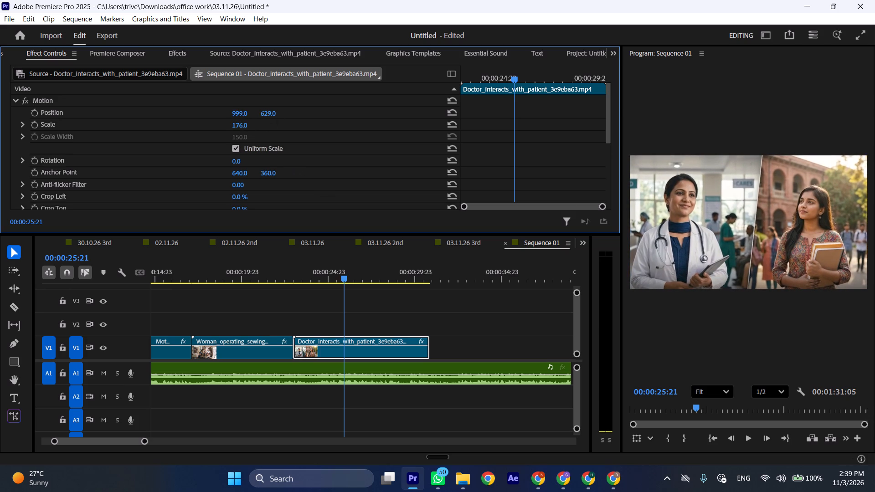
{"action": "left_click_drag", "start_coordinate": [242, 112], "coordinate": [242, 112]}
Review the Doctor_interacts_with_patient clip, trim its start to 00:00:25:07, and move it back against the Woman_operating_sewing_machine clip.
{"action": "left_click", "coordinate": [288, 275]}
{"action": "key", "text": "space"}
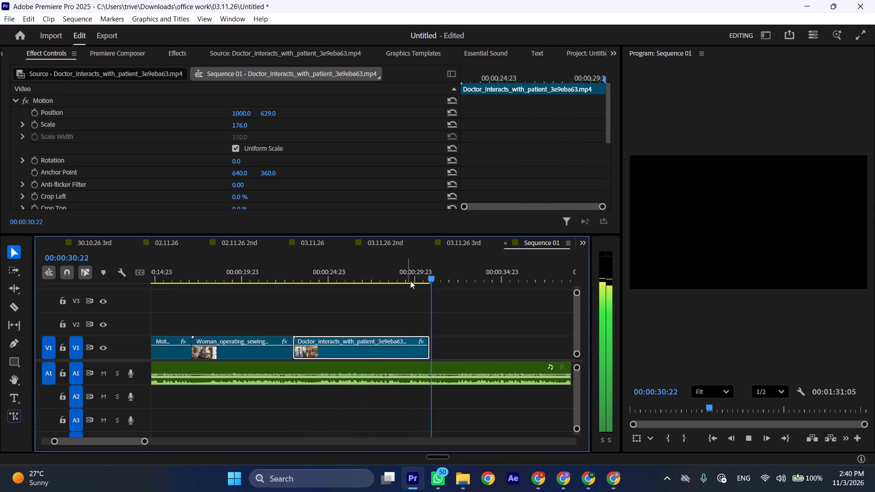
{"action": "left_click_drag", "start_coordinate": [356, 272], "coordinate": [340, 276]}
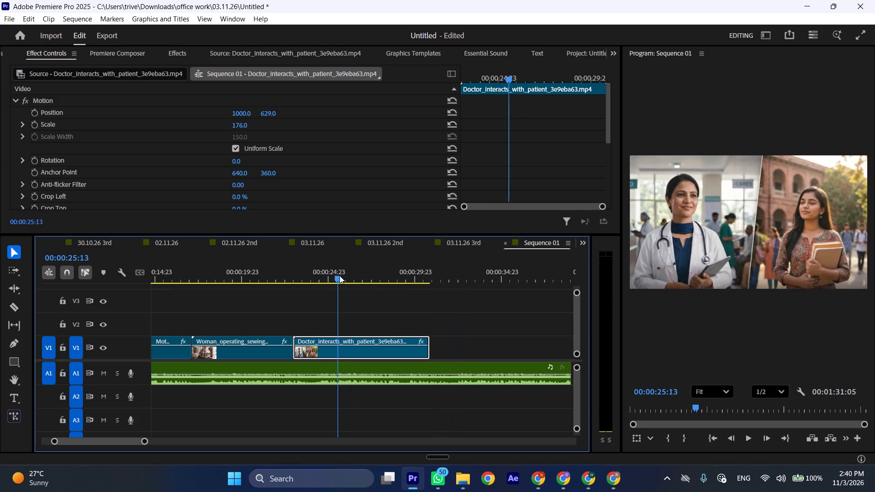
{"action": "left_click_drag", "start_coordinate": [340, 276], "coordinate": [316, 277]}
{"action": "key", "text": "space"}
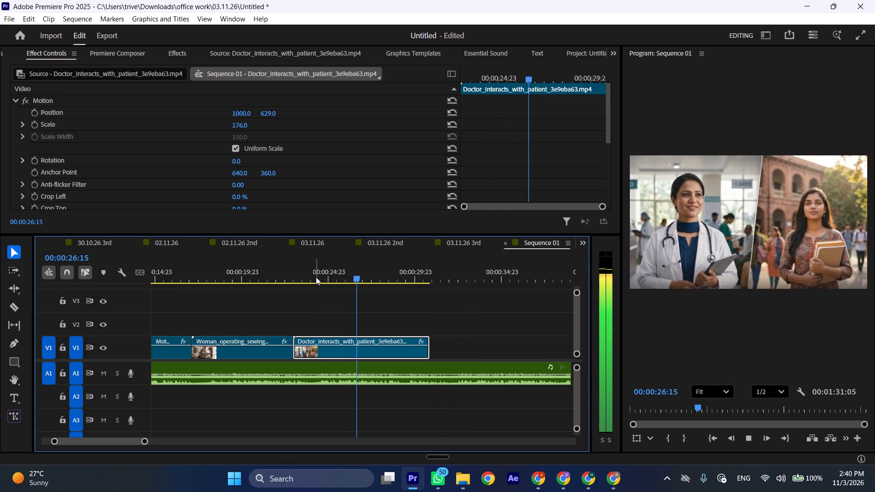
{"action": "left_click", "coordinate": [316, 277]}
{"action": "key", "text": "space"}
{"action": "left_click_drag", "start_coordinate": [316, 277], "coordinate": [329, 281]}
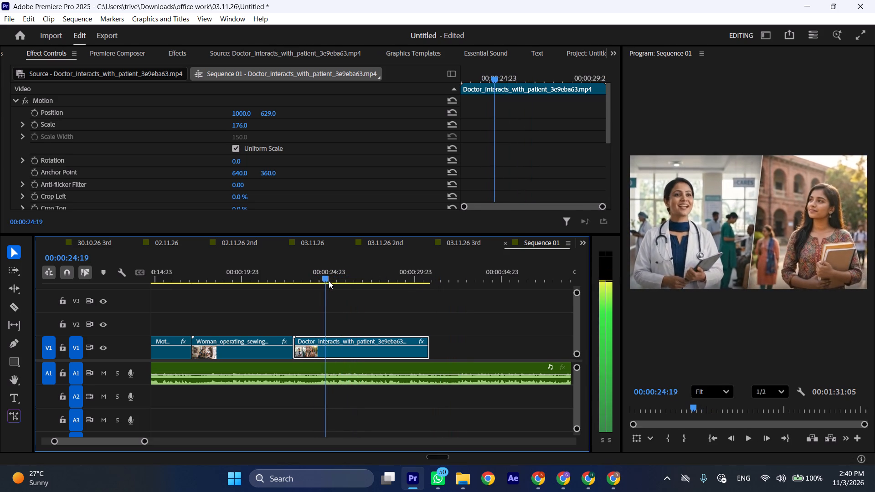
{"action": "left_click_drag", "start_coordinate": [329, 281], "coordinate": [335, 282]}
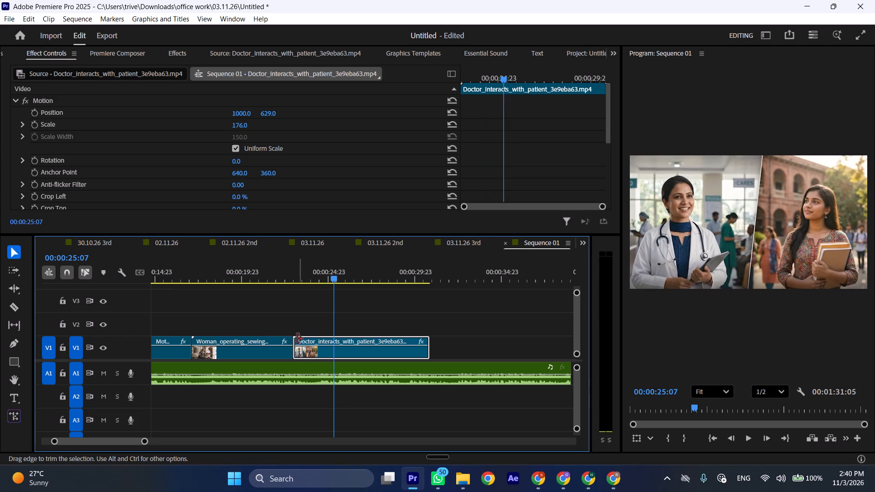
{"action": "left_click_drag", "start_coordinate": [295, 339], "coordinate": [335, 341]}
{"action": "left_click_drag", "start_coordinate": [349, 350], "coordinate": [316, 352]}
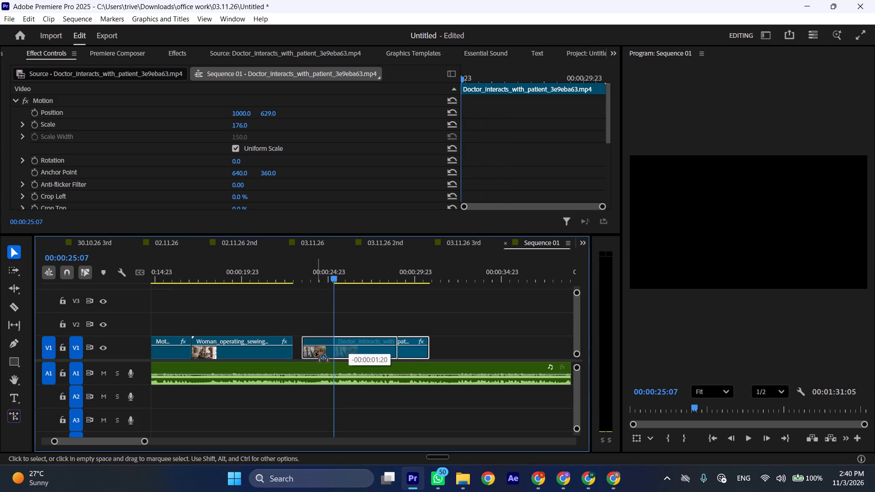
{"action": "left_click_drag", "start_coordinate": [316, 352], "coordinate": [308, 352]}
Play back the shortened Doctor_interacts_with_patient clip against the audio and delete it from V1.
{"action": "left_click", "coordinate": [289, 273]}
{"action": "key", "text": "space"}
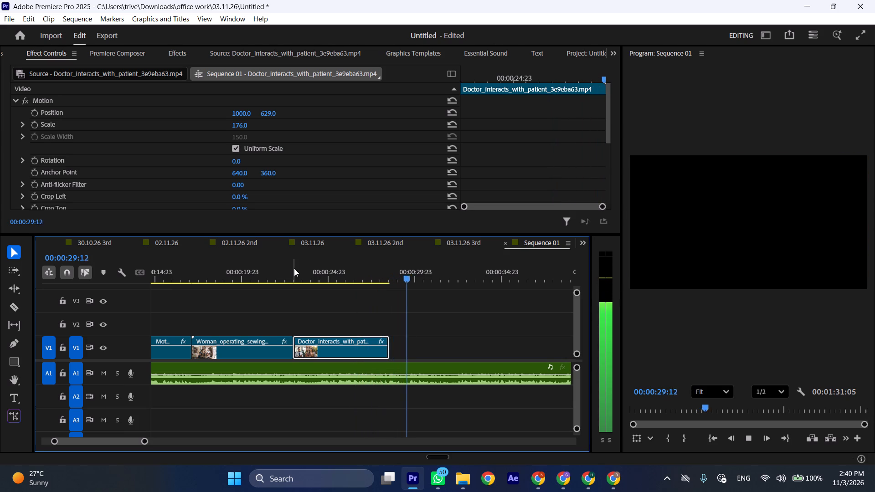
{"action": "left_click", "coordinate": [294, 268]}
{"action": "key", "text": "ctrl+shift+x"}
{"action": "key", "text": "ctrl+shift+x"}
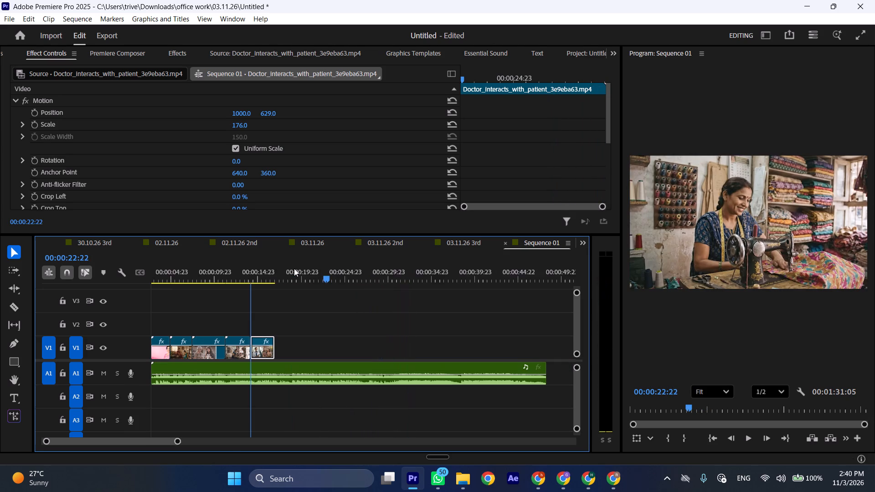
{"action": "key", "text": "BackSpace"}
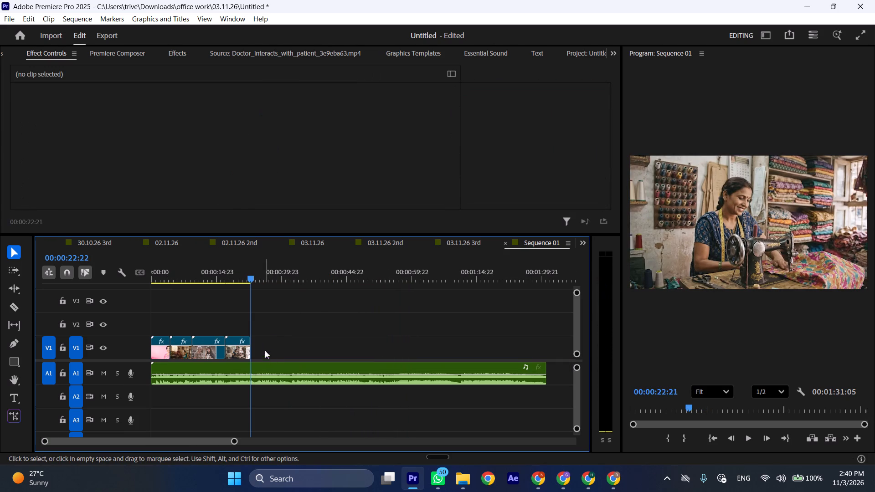
Place the animat_0d7979d1 video on V1 directly after the Woman_operating_sewing_machine clip, video only, and fit it to the frame.
{"action": "key", "text": "space"}
{"action": "key", "text": "space"}
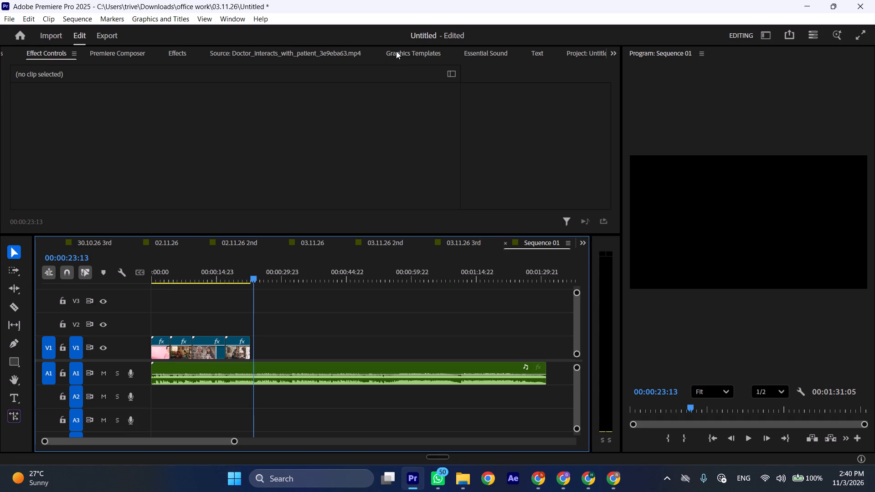
{"action": "left_click", "coordinate": [572, 53]}
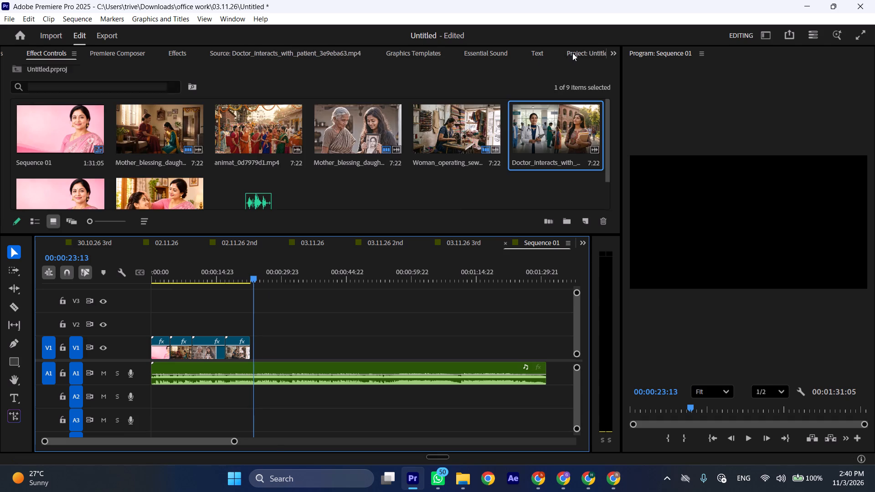
{"action": "double_click", "coordinate": [250, 136]}
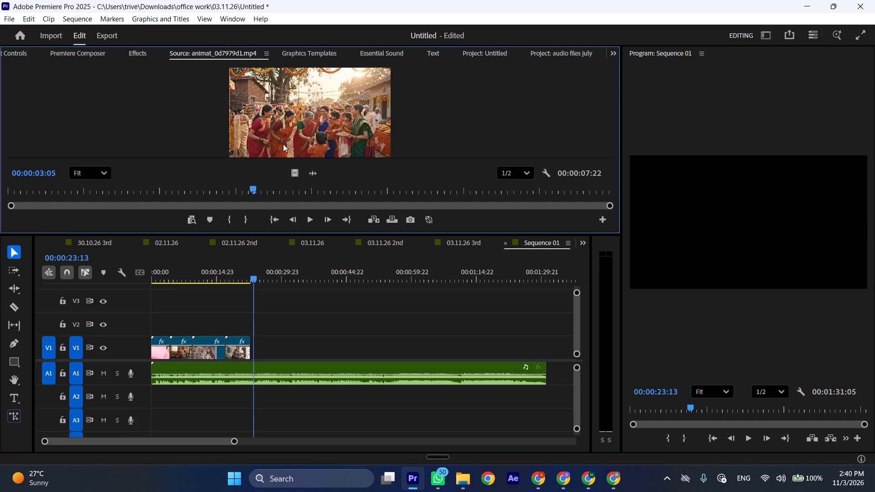
{"action": "left_click_drag", "start_coordinate": [296, 176], "coordinate": [247, 340]}
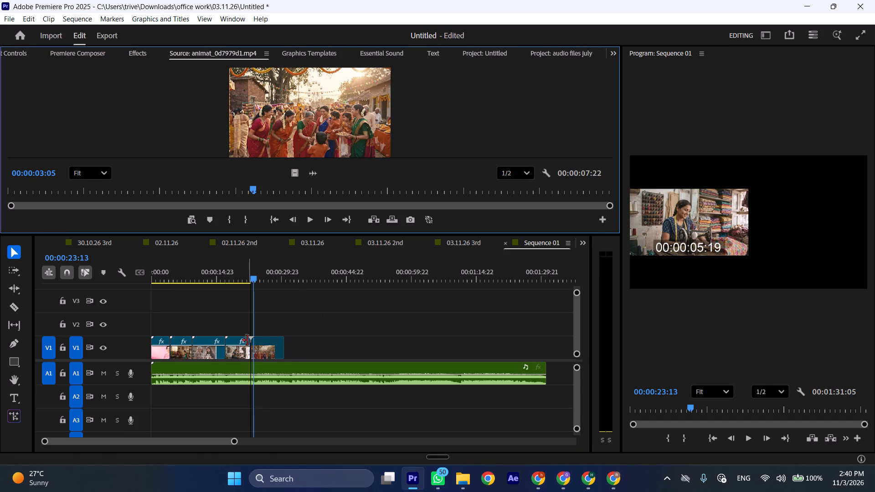
{"action": "right_click", "coordinate": [269, 352]}
{"action": "left_click", "coordinate": [296, 434]}
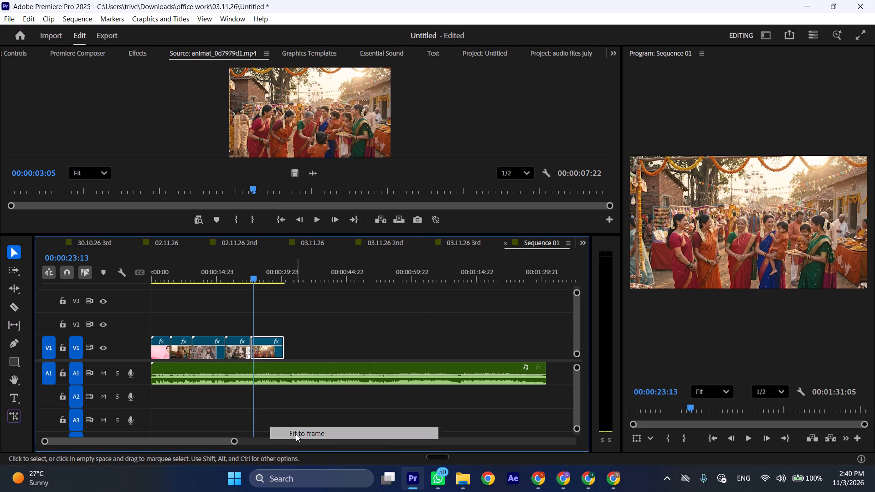
Play the sequence across the cut into the animat_0d7979d1 clip and past its end to check it against the audio.
{"action": "left_click_drag", "start_coordinate": [240, 271], "coordinate": [236, 271]}
{"action": "key", "text": "space"}
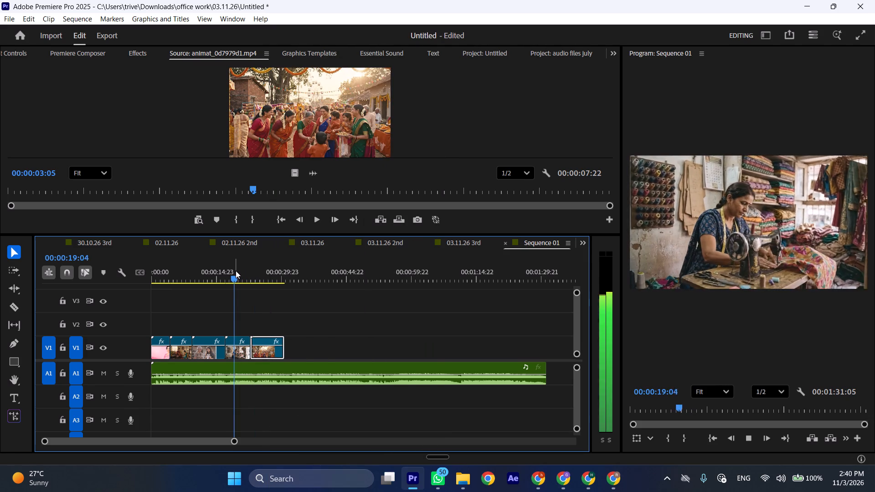
{"action": "left_click_drag", "start_coordinate": [244, 273], "coordinate": [252, 275]}
{"action": "key", "text": "space"}
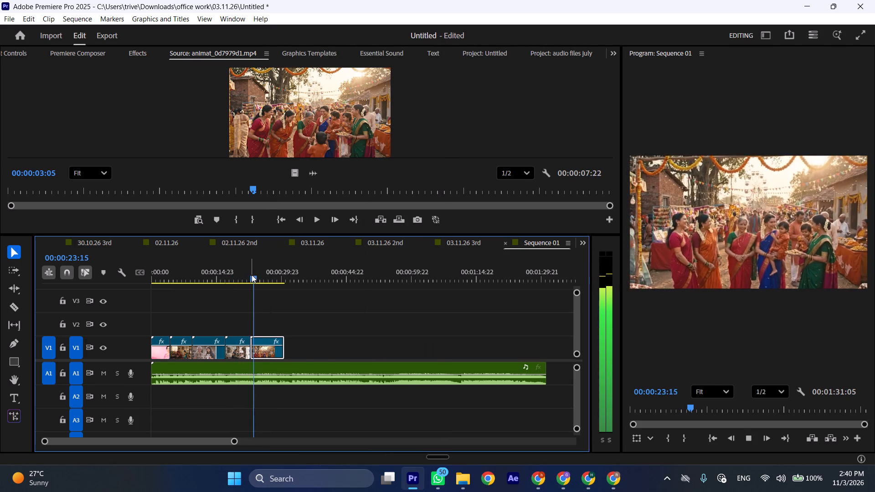
{"action": "left_click", "coordinate": [252, 275]}
{"action": "left_click", "coordinate": [252, 275]}
{"action": "key", "text": "space"}
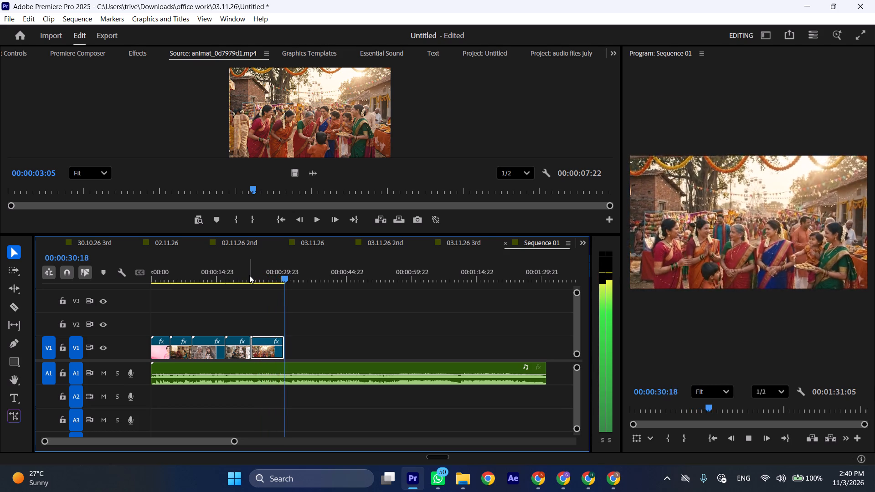
{"action": "key", "text": "space"}
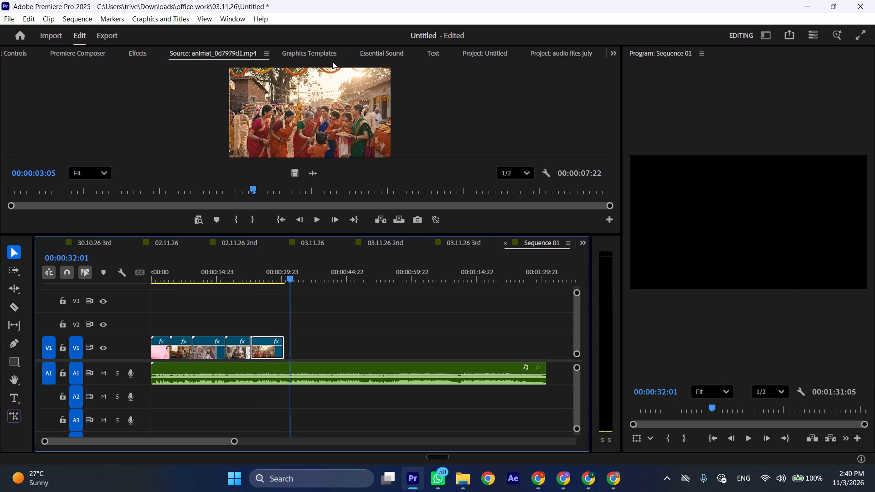
Return to the Untitled project's media to choose the clip that follows animat_0d7979d1.
{"action": "left_click", "coordinate": [474, 51]}
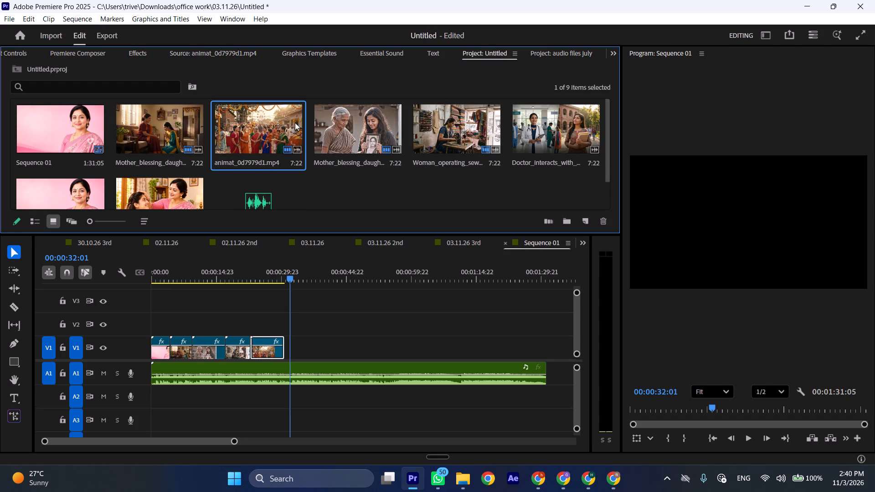
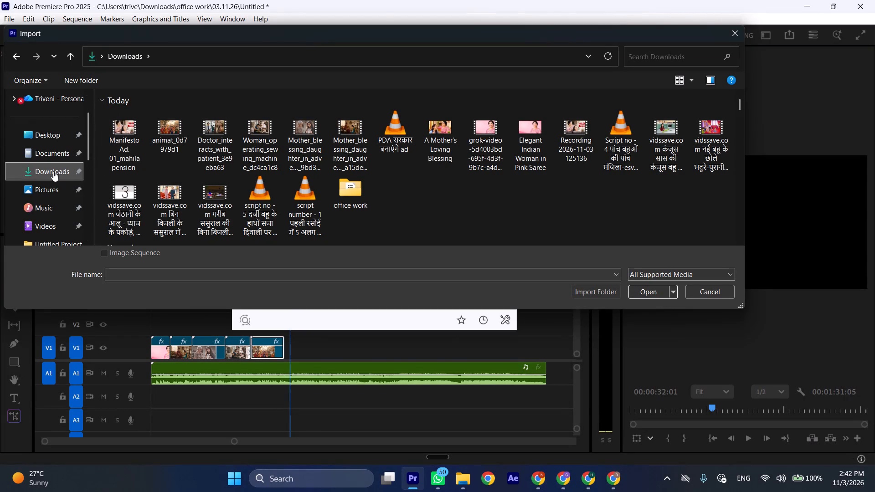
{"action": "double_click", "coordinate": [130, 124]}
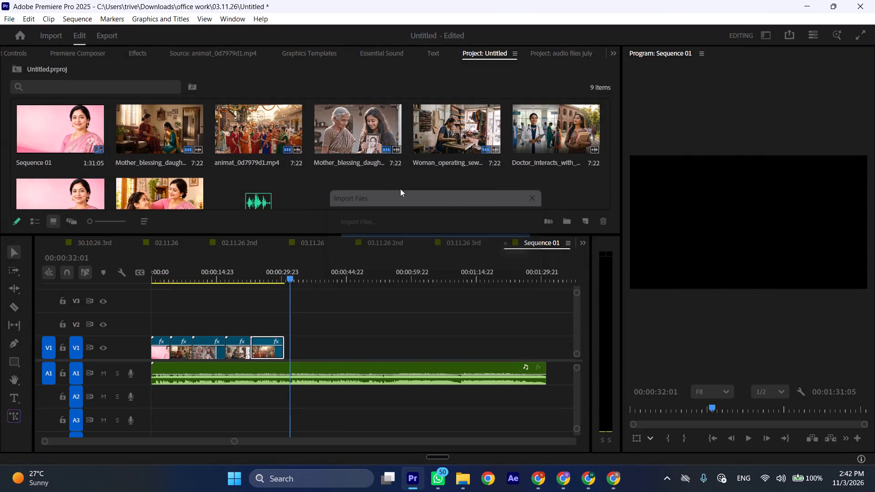
Play the opening of the Manifesto Ad. 01_mahila pension source video and compare it with the opening of Sequence 01.
{"action": "double_click", "coordinate": [358, 171]}
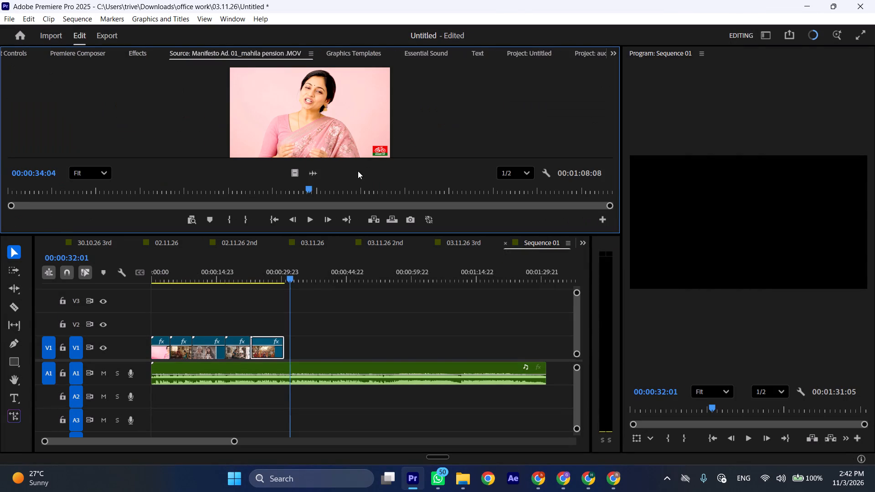
{"action": "left_click_drag", "start_coordinate": [304, 186], "coordinate": [0, 188]}
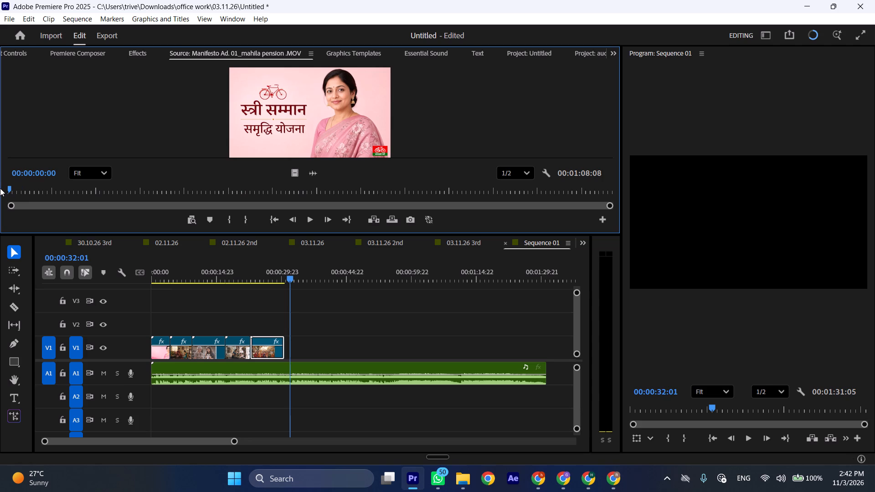
{"action": "key", "text": "space"}
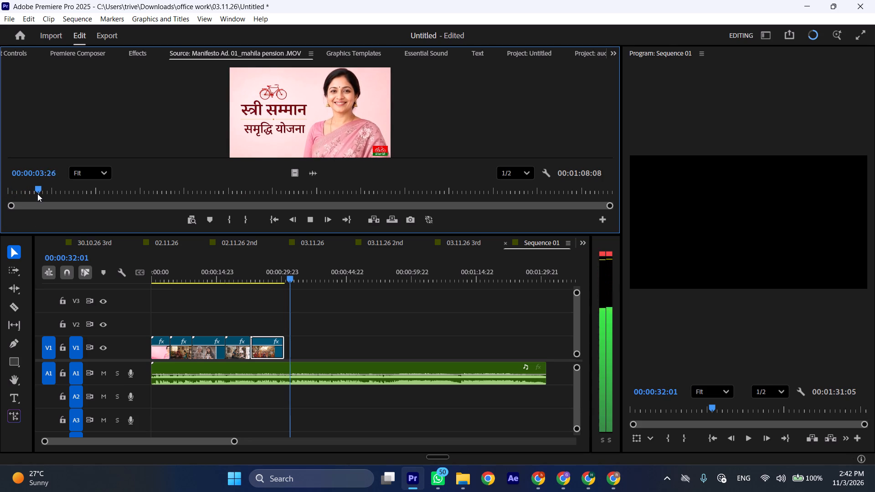
{"action": "key", "text": "space"}
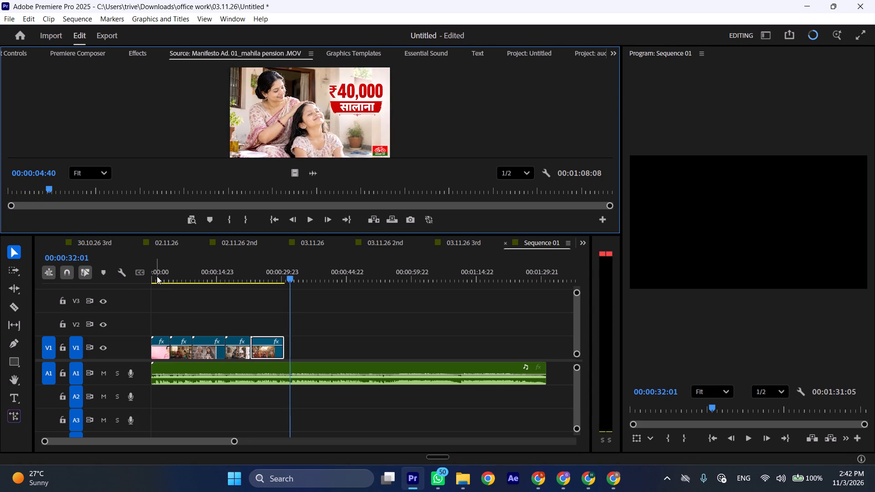
{"action": "left_click_drag", "start_coordinate": [157, 276], "coordinate": [137, 280]}
{"action": "key", "text": "space"}
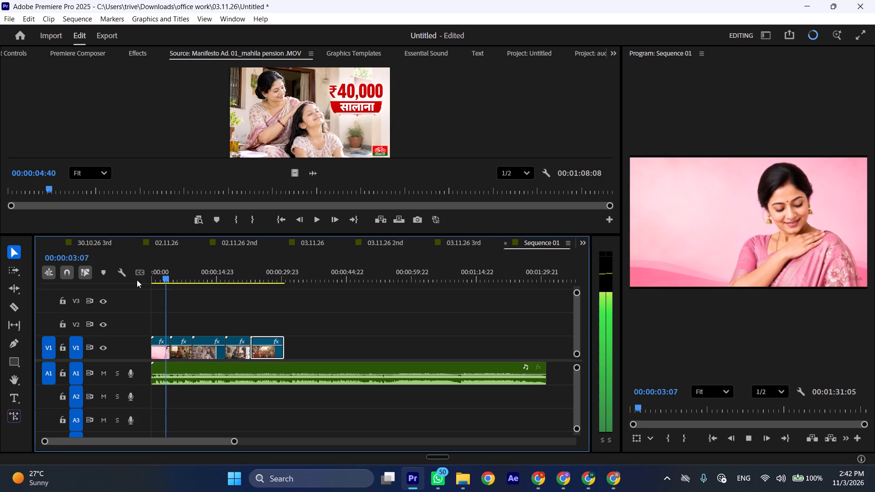
{"action": "key", "text": "space"}
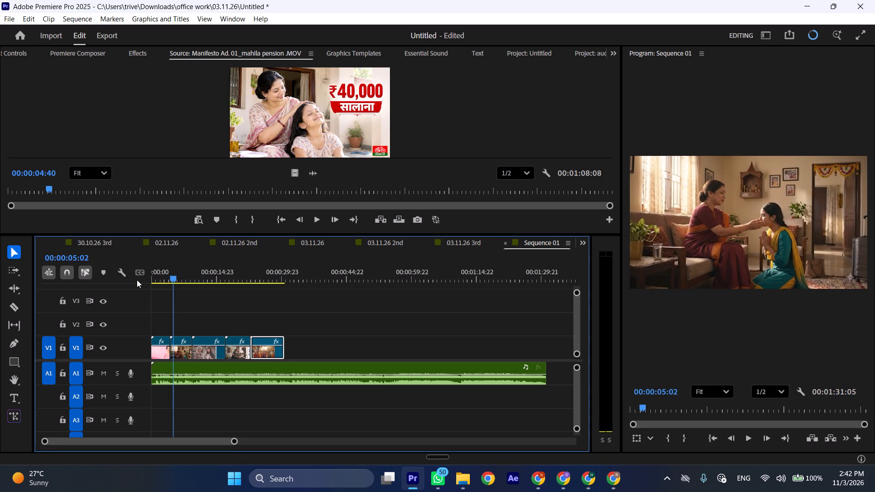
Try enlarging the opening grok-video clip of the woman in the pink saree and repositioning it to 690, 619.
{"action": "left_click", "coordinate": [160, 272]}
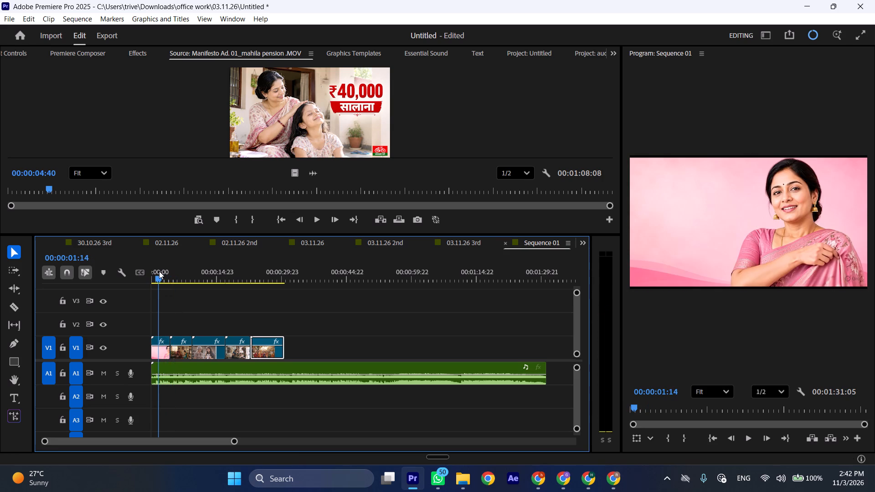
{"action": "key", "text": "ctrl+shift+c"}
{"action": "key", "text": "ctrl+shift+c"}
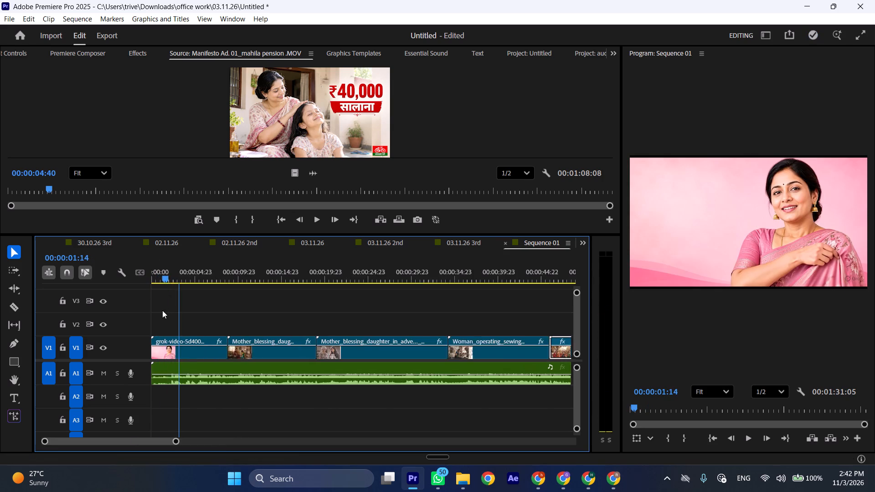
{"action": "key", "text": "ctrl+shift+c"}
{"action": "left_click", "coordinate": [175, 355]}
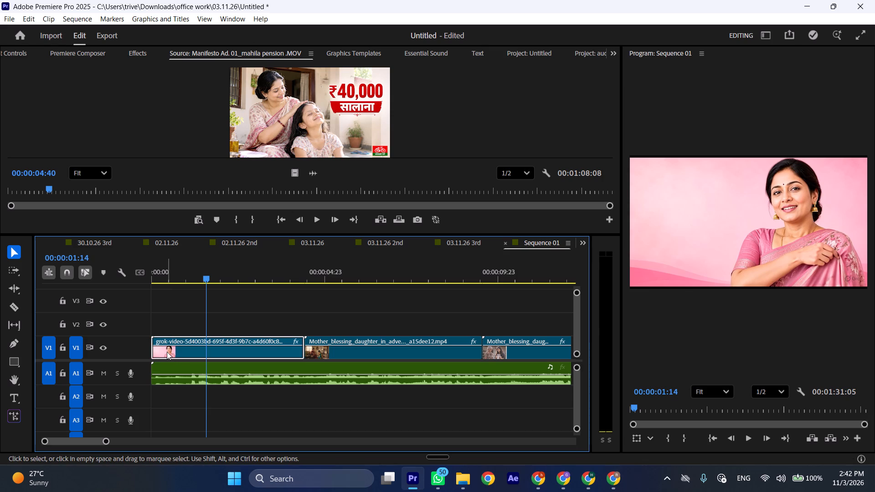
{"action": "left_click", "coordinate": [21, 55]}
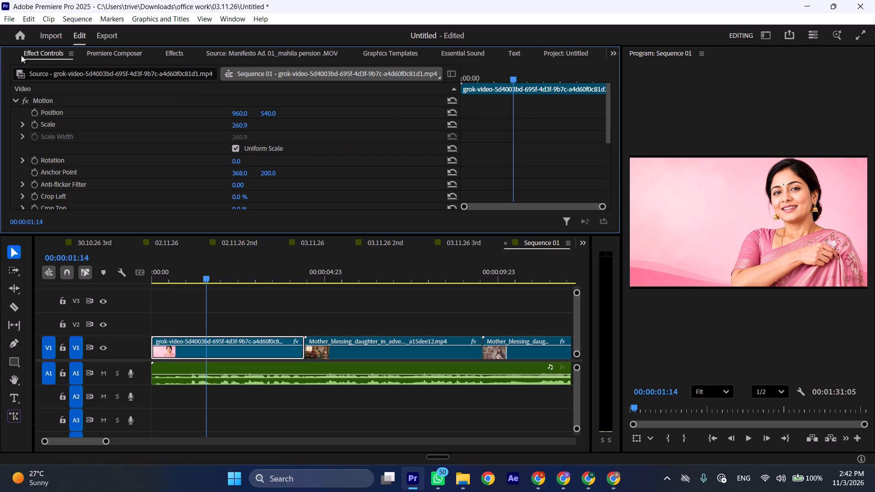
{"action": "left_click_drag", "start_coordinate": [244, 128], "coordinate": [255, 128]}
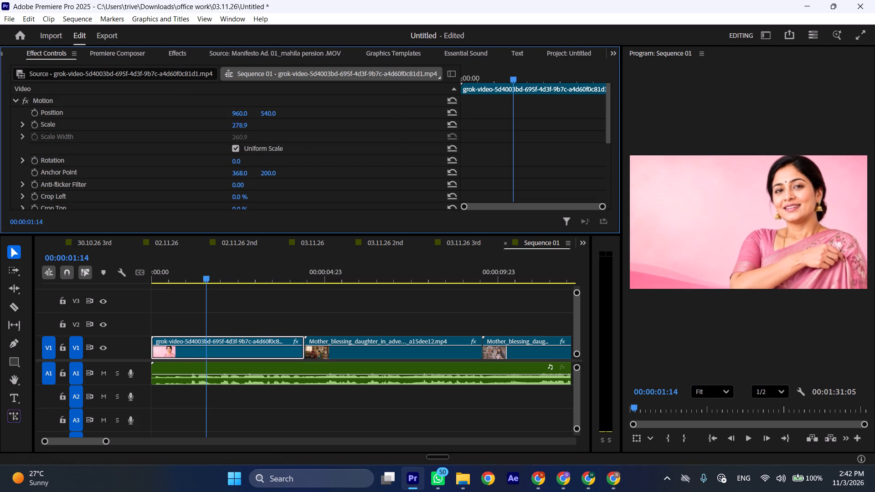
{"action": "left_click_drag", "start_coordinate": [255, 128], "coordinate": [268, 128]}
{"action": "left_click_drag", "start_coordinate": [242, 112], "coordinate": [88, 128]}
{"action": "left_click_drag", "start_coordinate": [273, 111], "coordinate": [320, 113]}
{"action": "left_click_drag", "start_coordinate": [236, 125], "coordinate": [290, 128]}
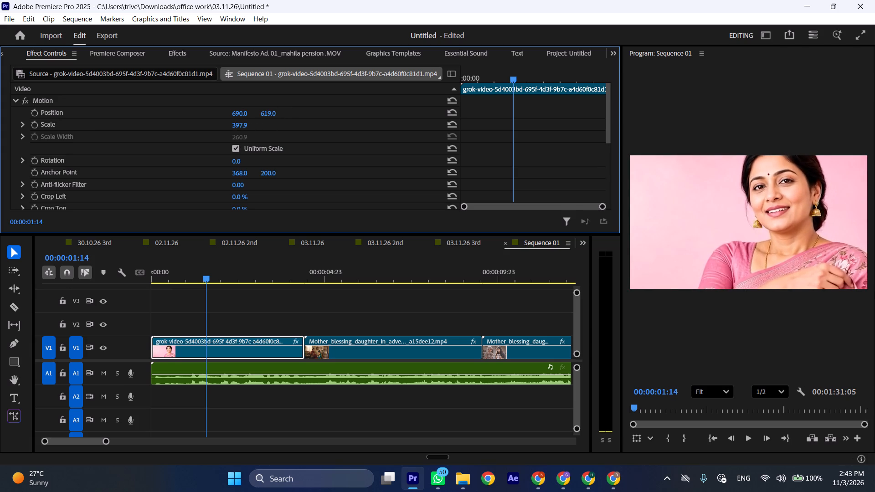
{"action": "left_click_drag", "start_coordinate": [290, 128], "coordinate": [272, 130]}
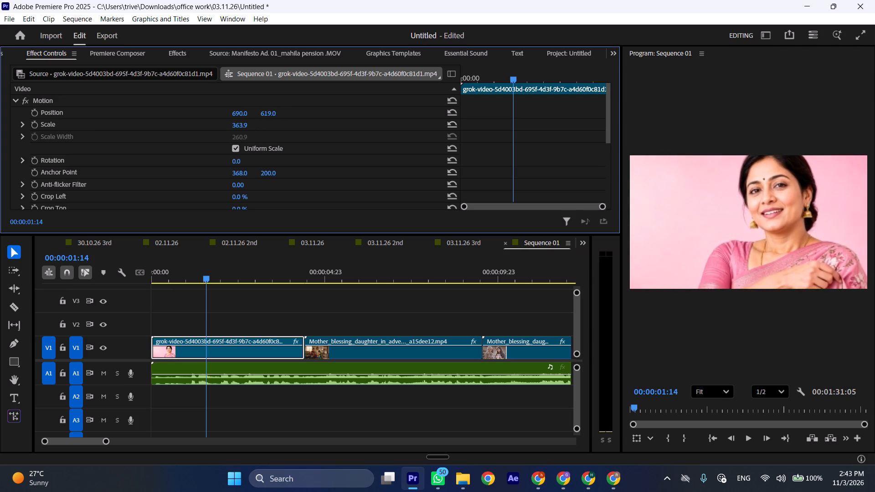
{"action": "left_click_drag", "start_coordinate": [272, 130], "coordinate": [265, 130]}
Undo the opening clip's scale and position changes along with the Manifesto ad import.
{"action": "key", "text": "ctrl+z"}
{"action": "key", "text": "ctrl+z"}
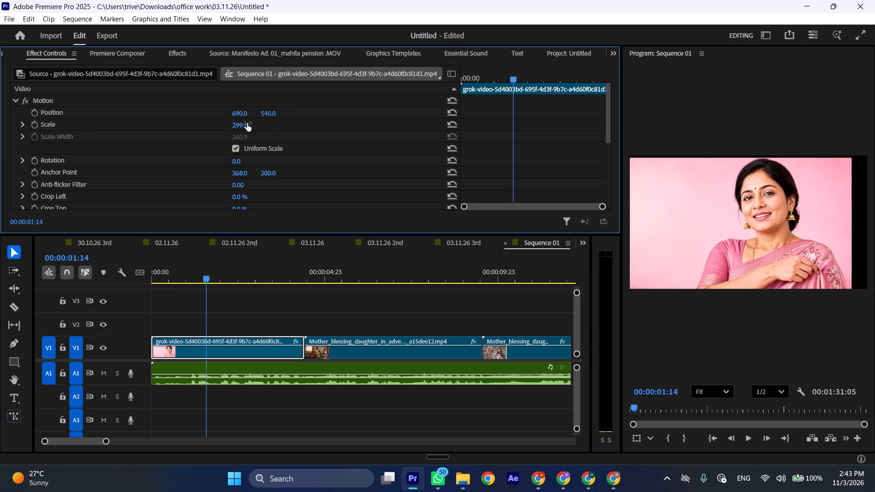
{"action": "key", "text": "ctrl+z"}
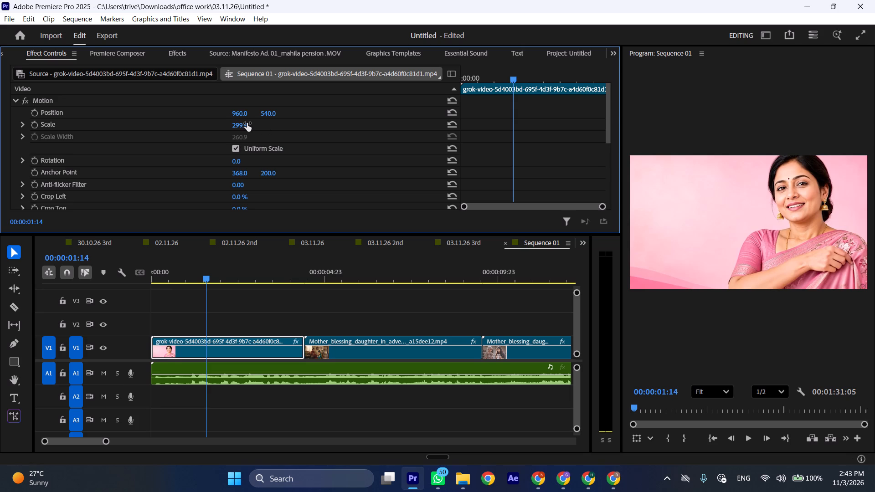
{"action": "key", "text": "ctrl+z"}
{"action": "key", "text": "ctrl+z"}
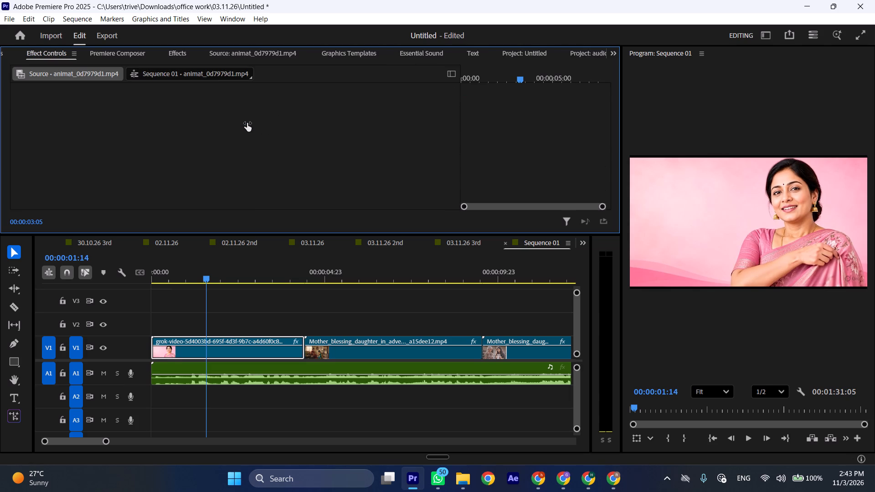
Play Sequence 01 from its start and again at the women's festival clip to review the edit so far.
{"action": "left_click_drag", "start_coordinate": [167, 271], "coordinate": [118, 277]}
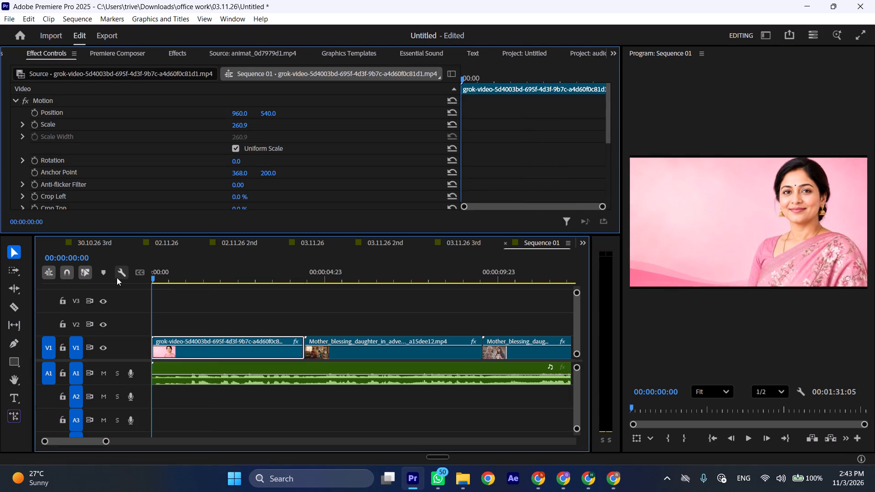
{"action": "key", "text": "space"}
{"action": "key", "text": "space"}
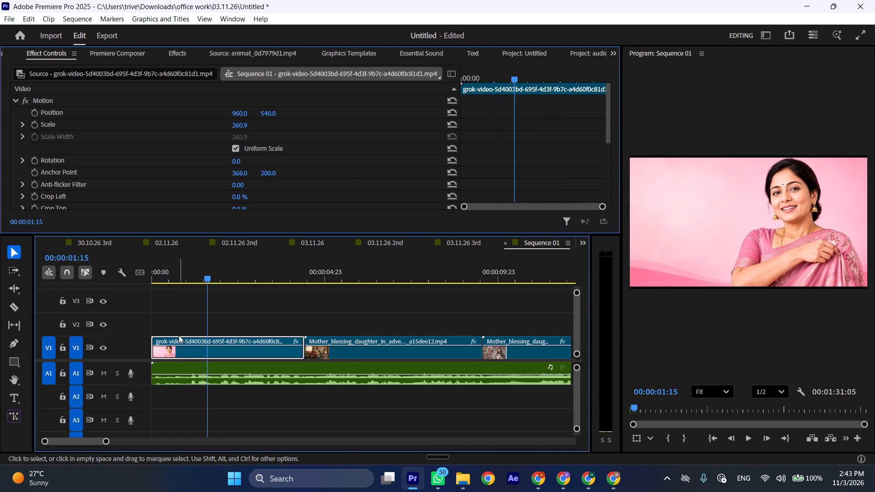
{"action": "right_click", "coordinate": [179, 348]}
{"action": "left_click", "coordinate": [217, 433]}
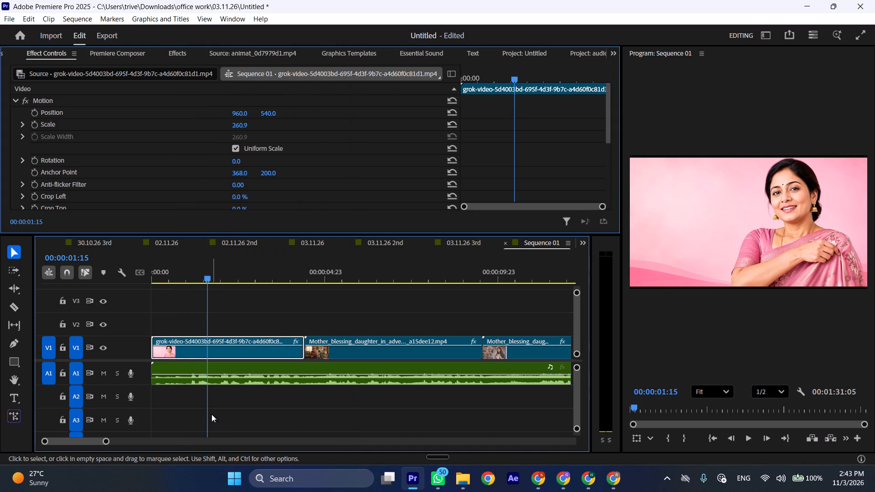
{"action": "key", "text": "space"}
{"action": "key", "text": "ctrl+shift+x"}
{"action": "key", "text": "ctrl+shift+x"}
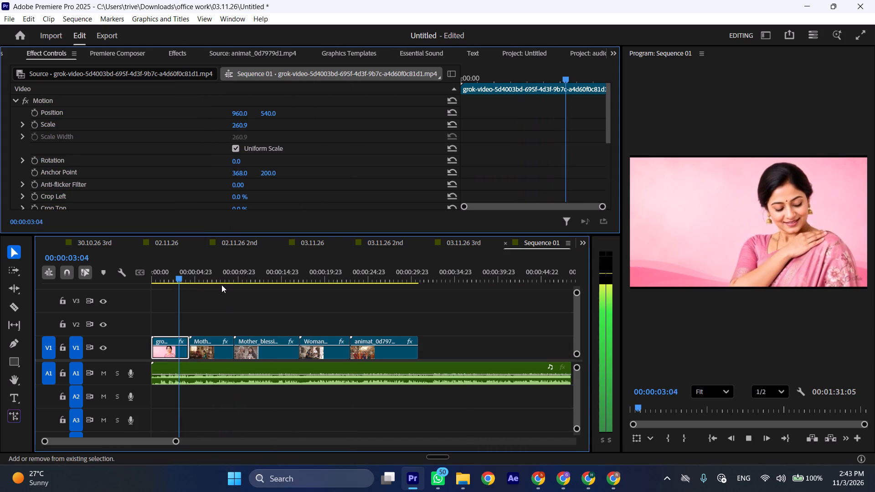
{"action": "left_click", "coordinate": [367, 272]}
{"action": "key", "text": "space"}
{"action": "scroll", "coordinate": [367, 274], "scroll_direction": "down", "scroll_amount": 5}
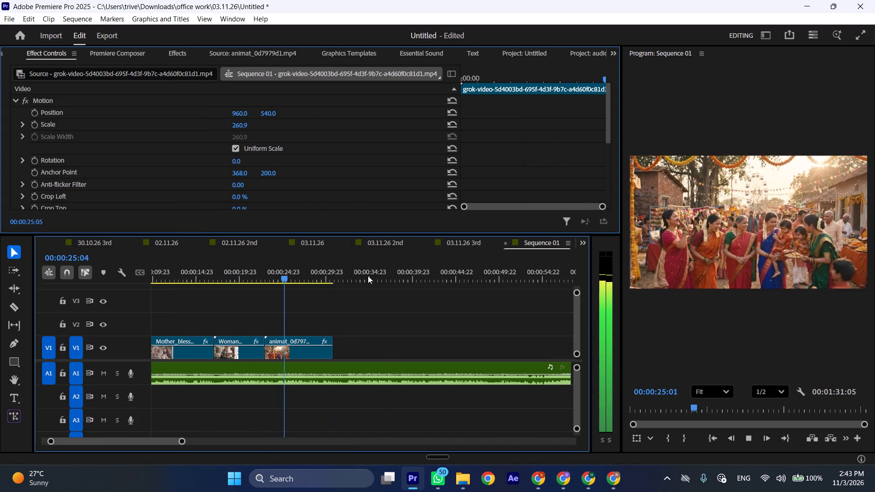
{"action": "key", "text": "space"}
{"action": "key", "text": "ctrl+shift+x"}
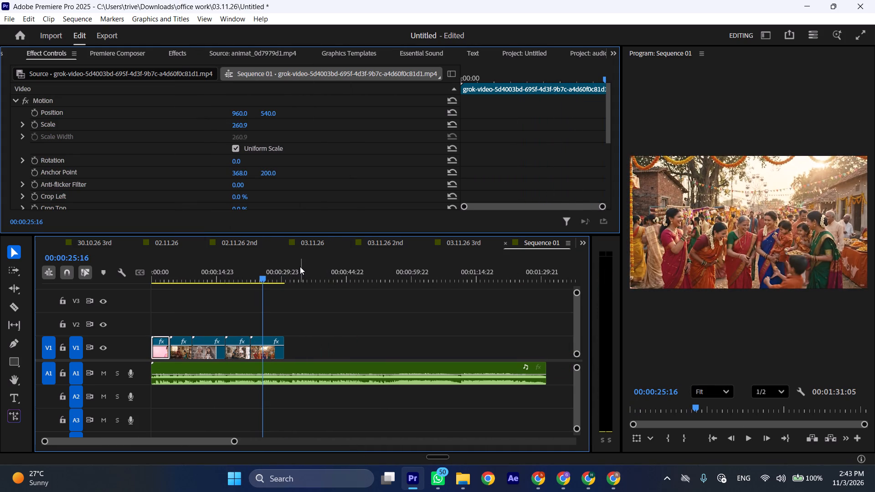
Import Manifesto Ad. 01_mahila pension from the Downloads folder into the Untitled project bin.
{"action": "left_click", "coordinate": [521, 56]}
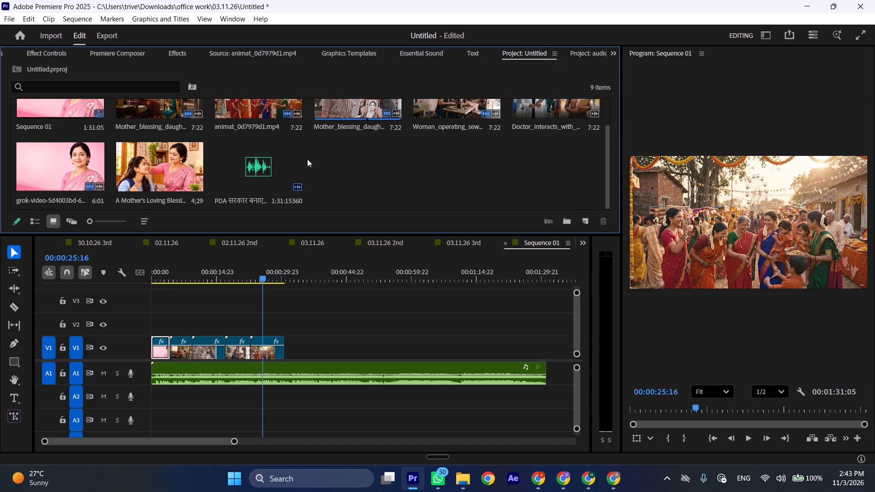
{"action": "left_click", "coordinate": [373, 166]}
{"action": "scroll", "coordinate": [374, 166], "scroll_direction": "up", "scroll_amount": 3}
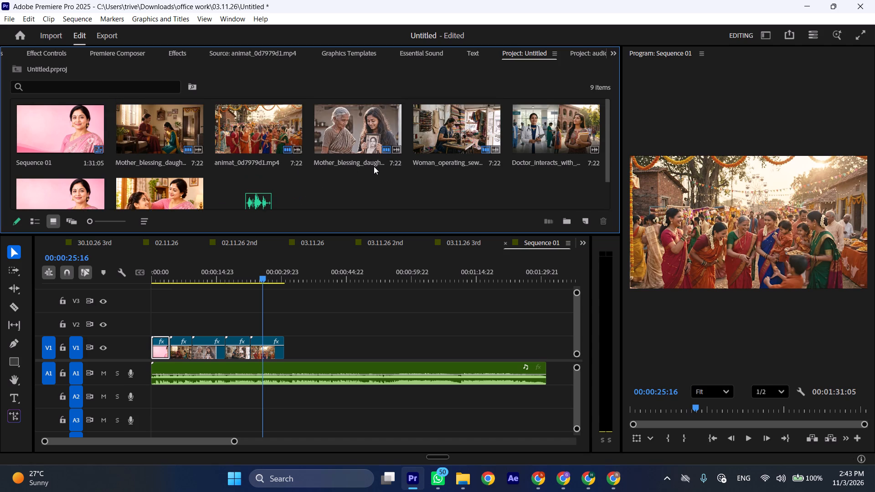
{"action": "scroll", "coordinate": [374, 166], "scroll_direction": "down", "scroll_amount": 1}
{"action": "double_click", "coordinate": [371, 187]}
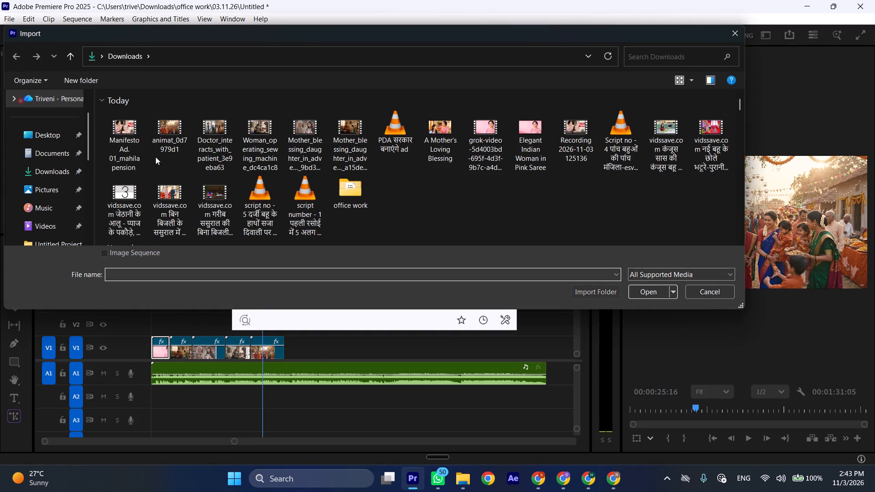
{"action": "double_click", "coordinate": [125, 135]}
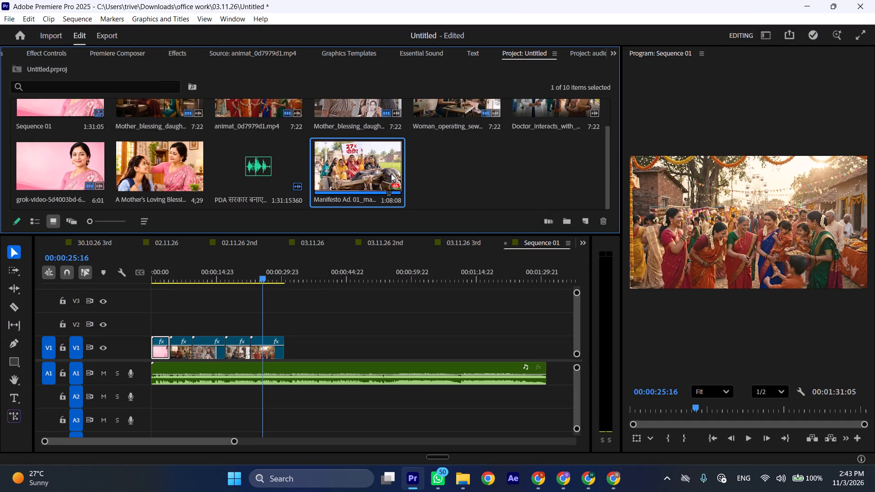
Place the Manifesto ad with its audio on V1 and A1, a short gap after the end of the PDA audio.
{"action": "left_click_drag", "start_coordinate": [371, 169], "coordinate": [555, 311]}
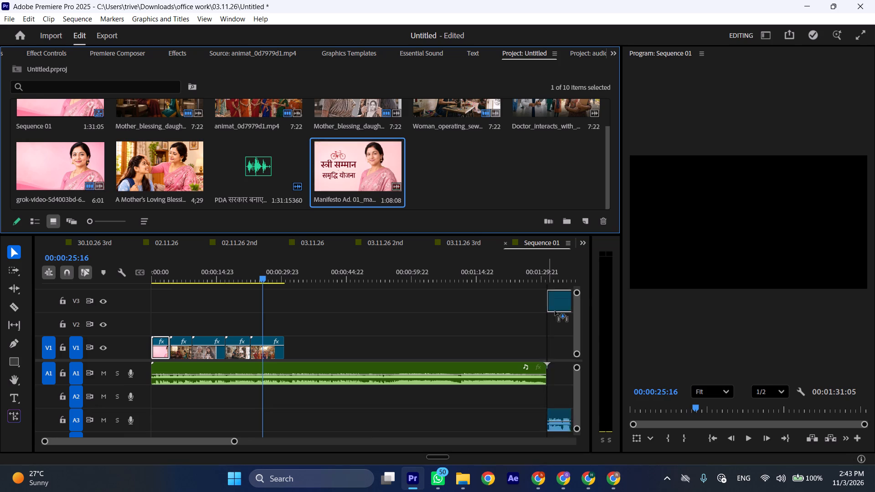
{"action": "left_click_drag", "start_coordinate": [555, 311], "coordinate": [549, 350]}
{"action": "scroll", "coordinate": [531, 341], "scroll_direction": "down", "scroll_amount": 17}
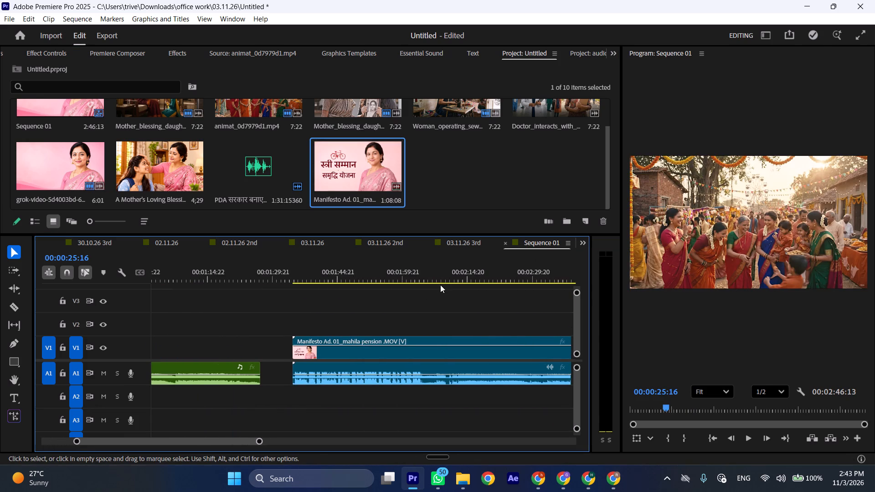
Examine the women's face collage section of the placed Manifesto ad, replaying it around 00:02:09.
{"action": "left_click_drag", "start_coordinate": [397, 277], "coordinate": [403, 279]}
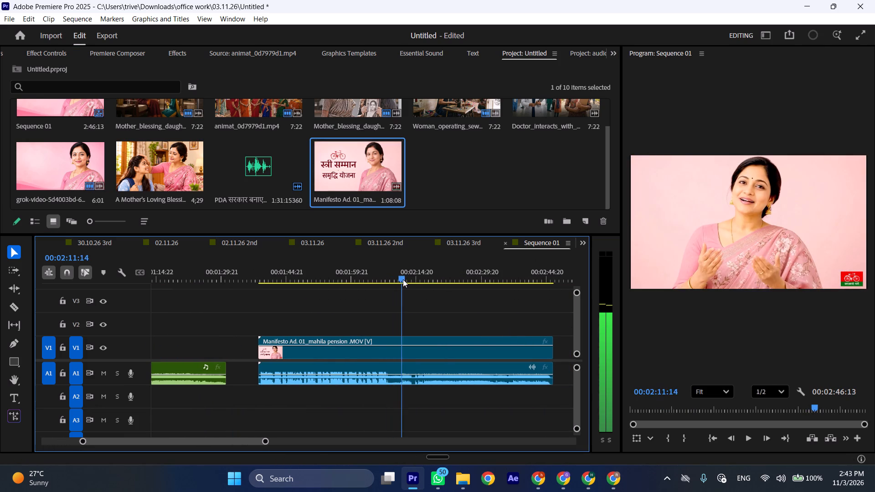
{"action": "left_click_drag", "start_coordinate": [403, 279], "coordinate": [391, 279]}
{"action": "key", "text": "space"}
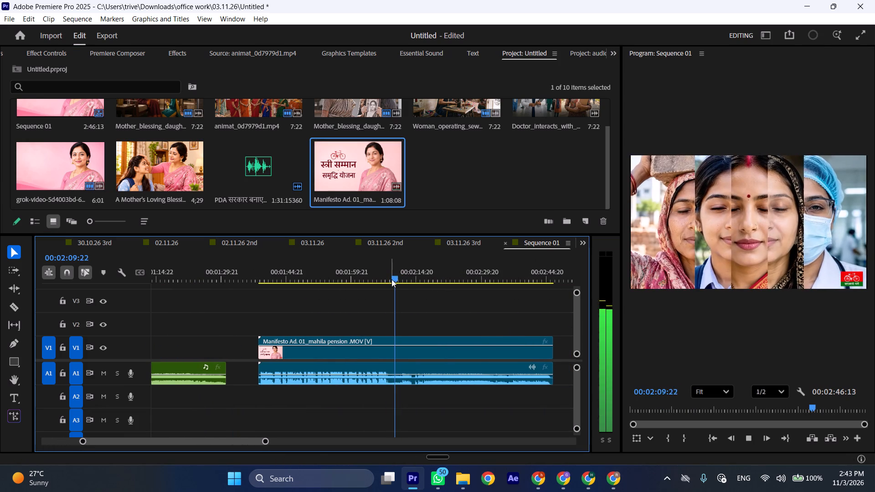
{"action": "left_click", "coordinate": [391, 279]}
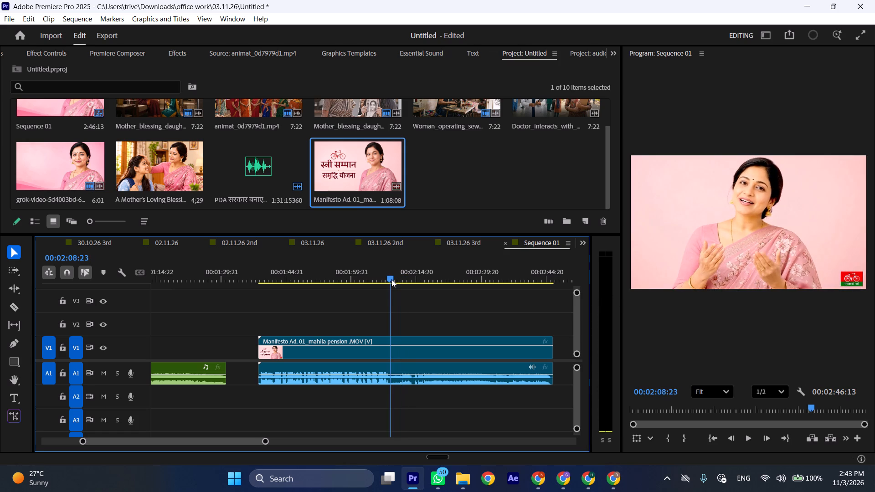
{"action": "key", "text": "space"}
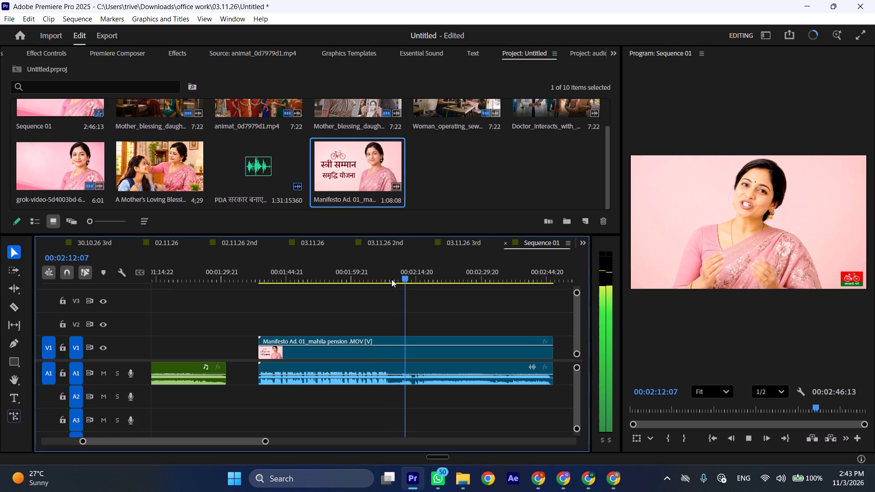
{"action": "left_click", "coordinate": [391, 279]}
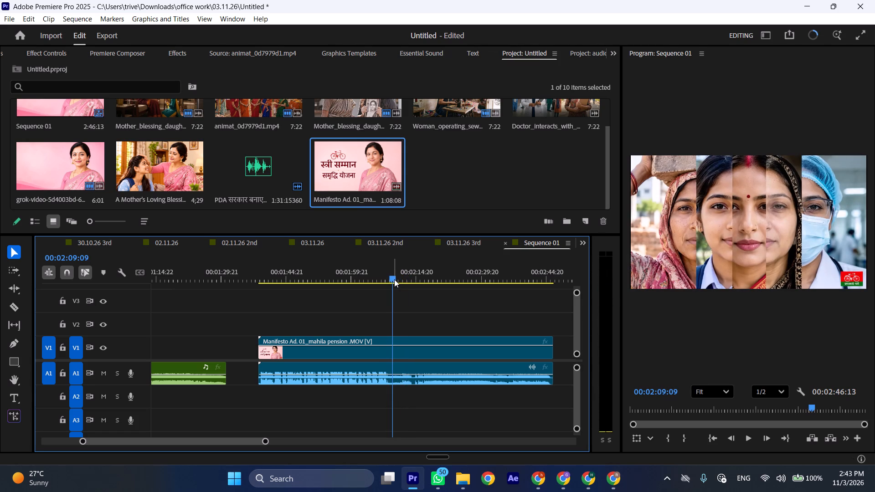
Play the Manifesto ad past the women's face collage and park the playhead at the presenter shot, at 00:02:11:08.
{"action": "key", "text": "ctrl+shift+c"}
{"action": "key", "text": "ctrl+shift+c"}
{"action": "key", "text": "ctrl+shift+c"}
{"action": "key", "text": "ctrl+shift+c"}
{"action": "key", "text": "ctrl+shift+c"}
{"action": "key", "text": "ctrl+shift+c"}
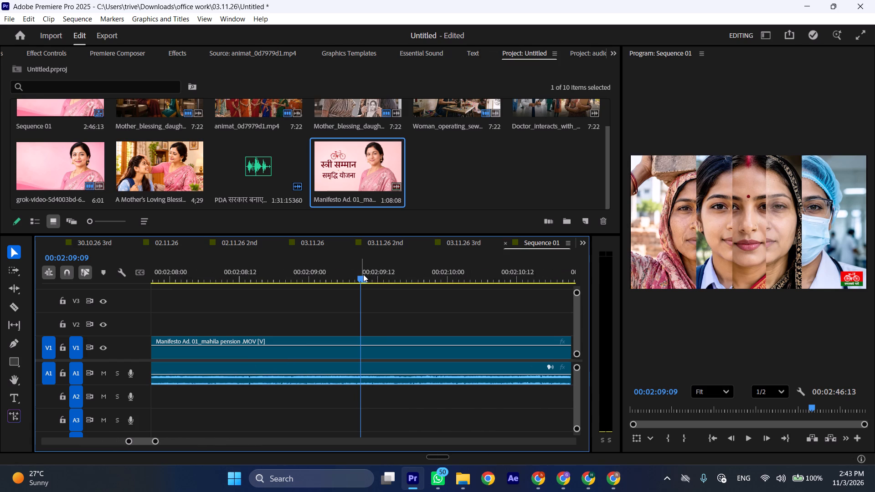
{"action": "left_click_drag", "start_coordinate": [363, 274], "coordinate": [406, 275]}
{"action": "key", "text": "space"}
{"action": "key", "text": "space"}
{"action": "key", "text": "space"}
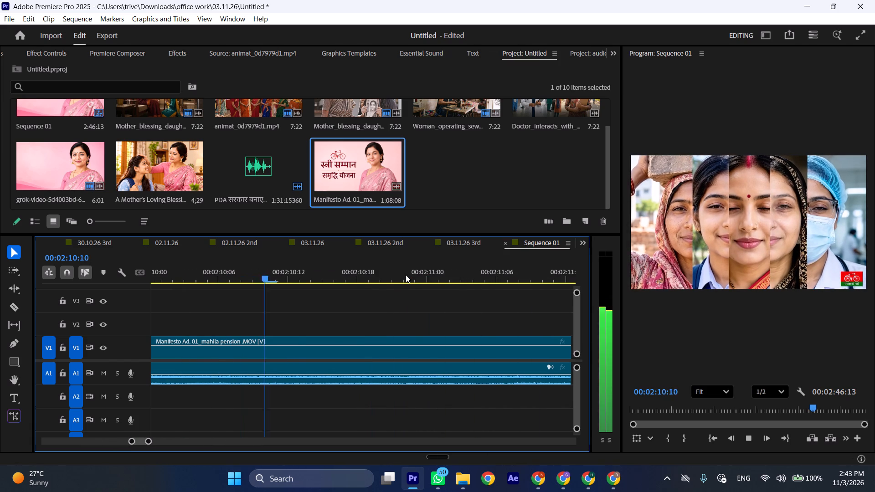
{"action": "key", "text": "space"}
{"action": "key", "text": "space"}
{"action": "key", "text": "space"}
{"action": "key", "text": "space"}
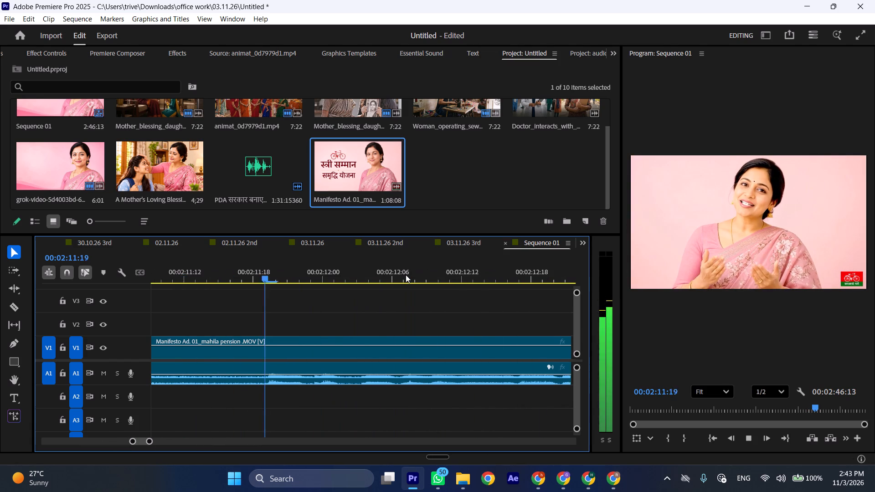
{"action": "key", "text": "space"}
{"action": "scroll", "coordinate": [299, 312], "scroll_direction": "up", "scroll_amount": 8}
{"action": "left_click_drag", "start_coordinate": [399, 277], "coordinate": [398, 277]}
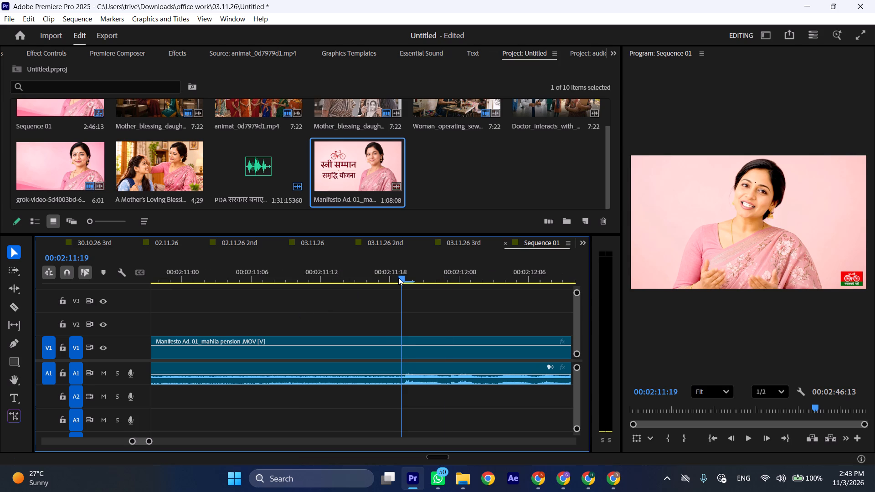
{"action": "left_click_drag", "start_coordinate": [398, 277], "coordinate": [292, 299]}
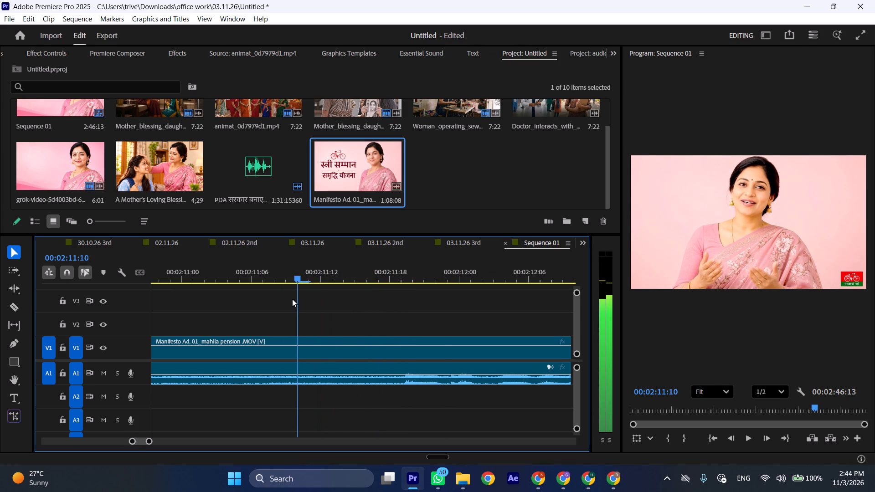
{"action": "left_click_drag", "start_coordinate": [292, 299], "coordinate": [270, 306]}
Unlink the Manifesto ad's video from its audio and split the video at 00:02:11:08.
{"action": "left_click_drag", "start_coordinate": [293, 316], "coordinate": [285, 372]}
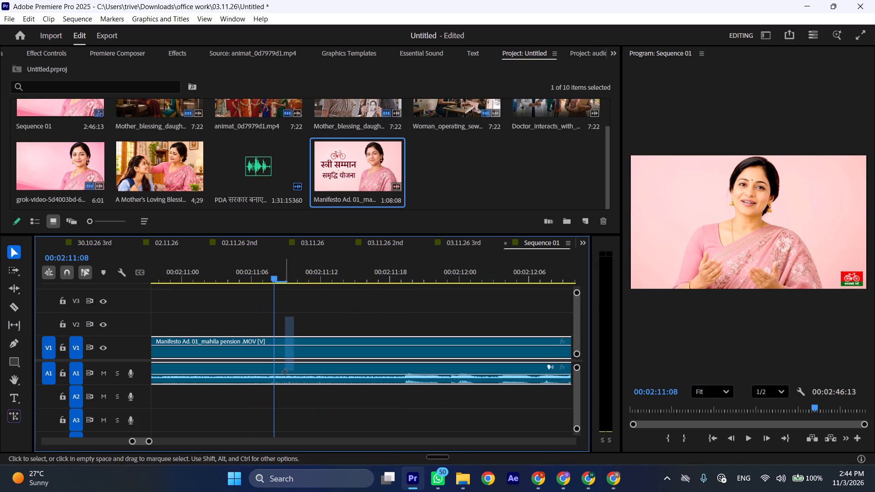
{"action": "left_click_drag", "start_coordinate": [285, 372], "coordinate": [284, 372]}
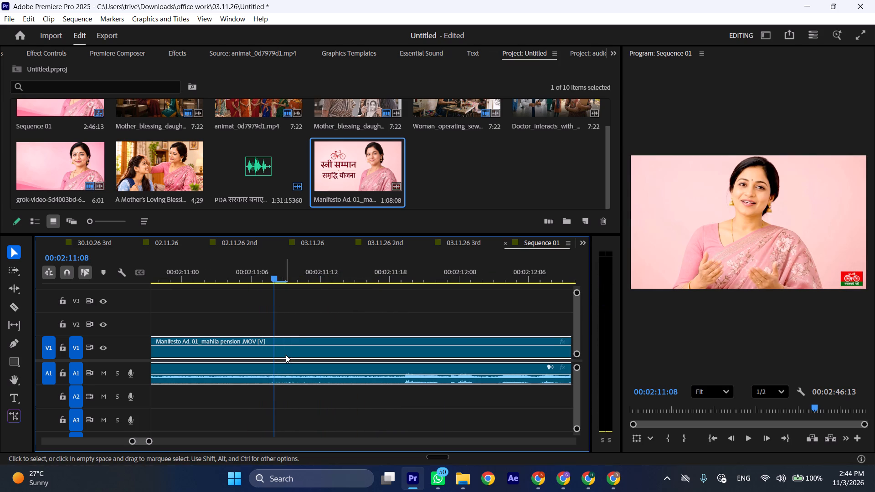
{"action": "right_click", "coordinate": [286, 355]}
{"action": "left_click", "coordinate": [330, 211]}
{"action": "left_click", "coordinate": [329, 207]}
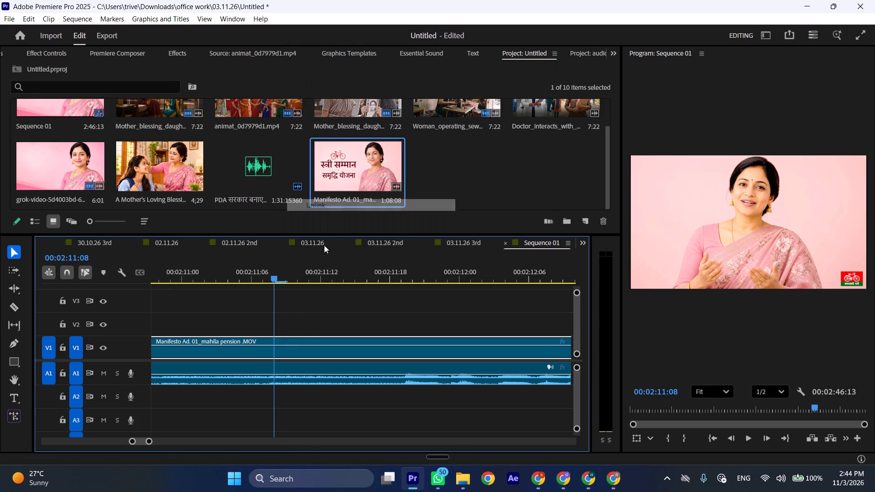
{"action": "left_click", "coordinate": [305, 351]}
{"action": "key", "text": "shift+c"}
Delete the Manifesto ad's video before the cut together with its entire audio clip.
{"action": "key", "text": "ctrl+shift+x"}
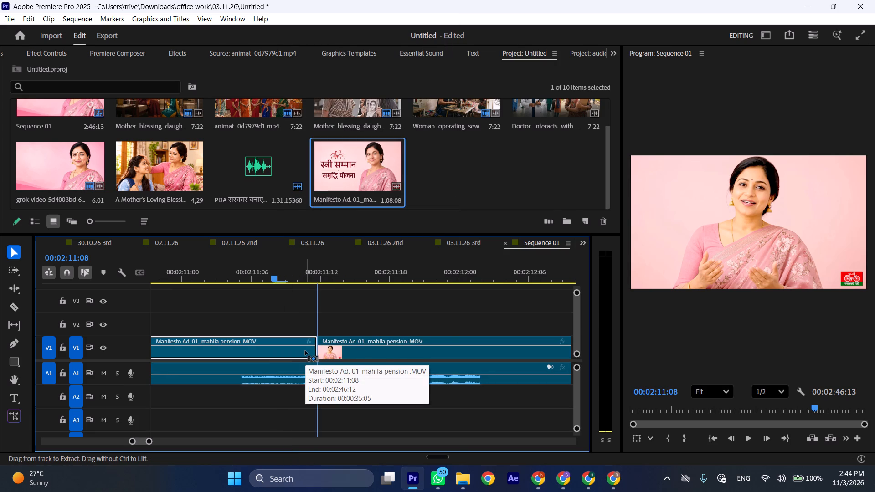
{"action": "key", "text": "ctrl+shift+x"}
{"action": "key", "text": "ctrl+shift+x"}
{"action": "key", "text": "ctrl+shift+x"}
{"action": "key", "text": "ctrl+shift+x"}
{"action": "key", "text": "ctrl+shift+x"}
{"action": "left_click_drag", "start_coordinate": [269, 303], "coordinate": [274, 318]}
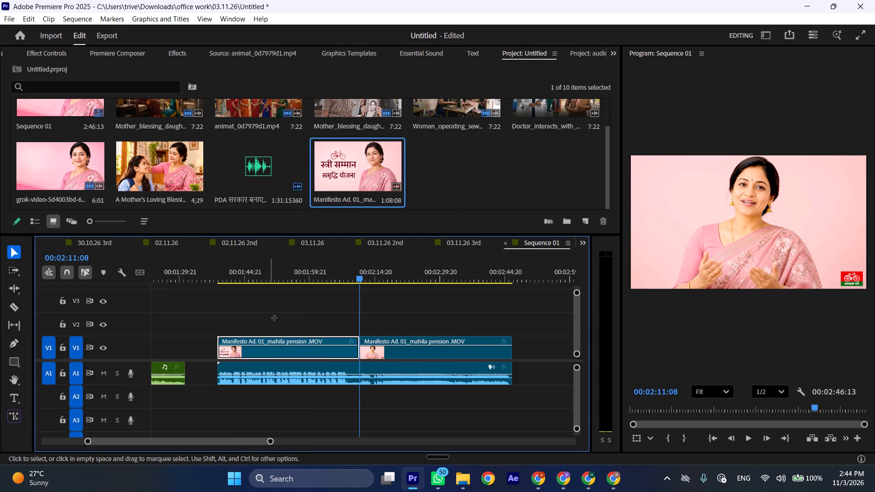
{"action": "left_click_drag", "start_coordinate": [274, 318], "coordinate": [283, 382]}
{"action": "key", "text": "BackSpace"}
Move the remaining Manifesto clip on V1 so it ends with the PDA audio at 00:01:31:05, and play its opening.
{"action": "scroll", "coordinate": [311, 378], "scroll_direction": "up", "scroll_amount": 9}
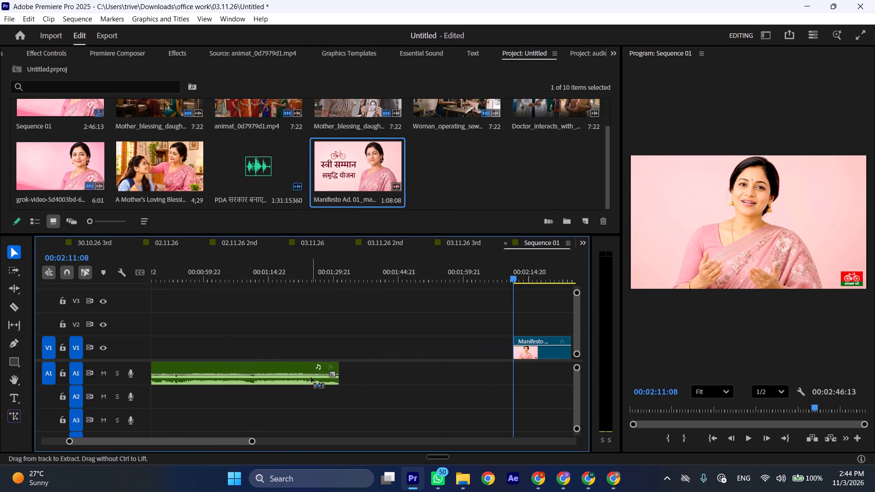
{"action": "key", "text": "ctrl+shift+x"}
{"action": "key", "text": "ctrl+shift+x"}
{"action": "left_click_drag", "start_coordinate": [321, 354], "coordinate": [214, 354]}
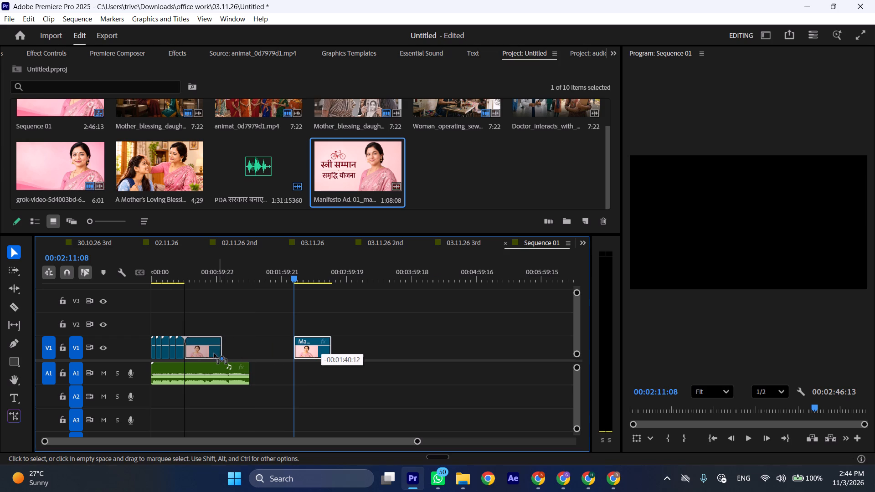
{"action": "left_click_drag", "start_coordinate": [214, 354], "coordinate": [235, 354]}
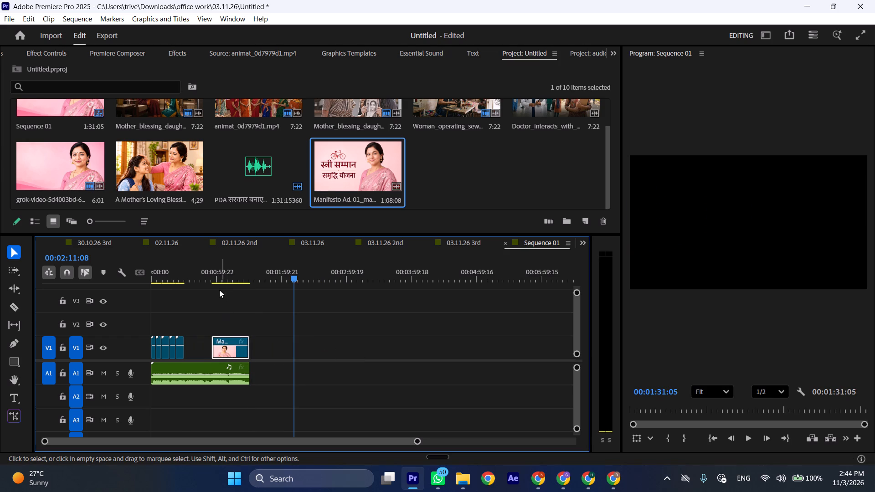
{"action": "left_click", "coordinate": [213, 274]}
{"action": "key", "text": "space"}
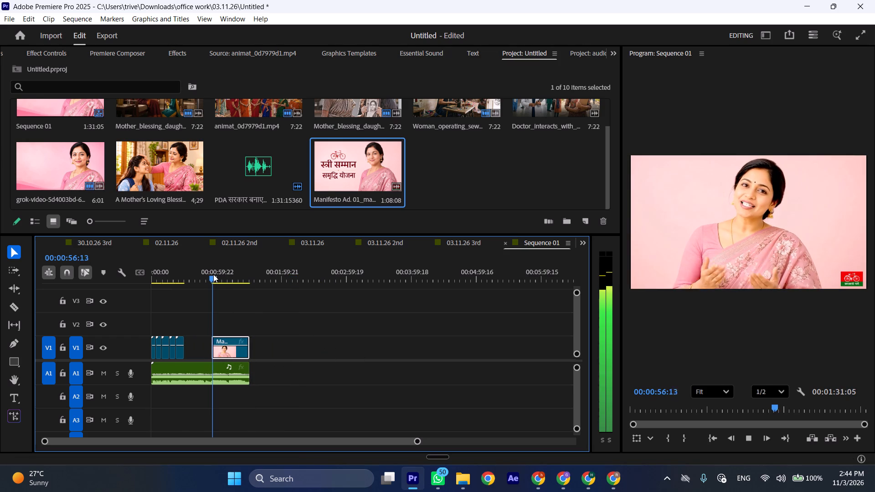
{"action": "key", "text": "space"}
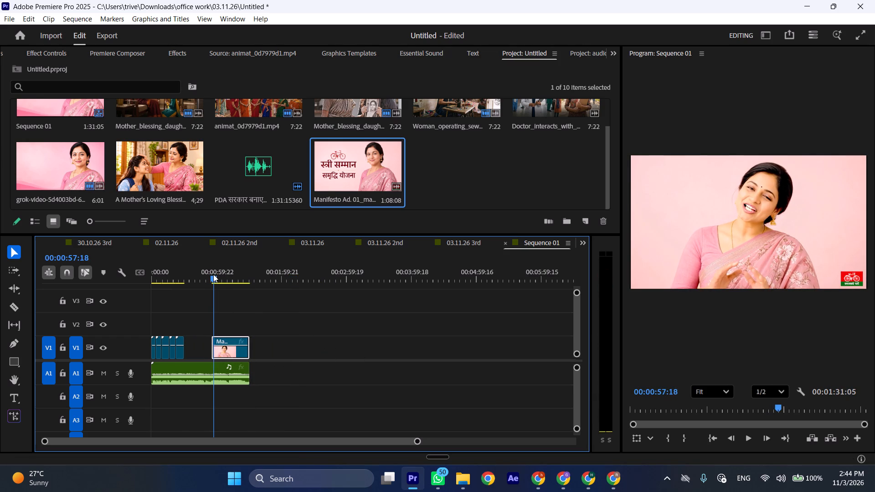
Listen to the PDA audio around 00:00:50, move the Manifesto clip to start at about 00:00:50:01, and play the match.
{"action": "key", "text": "ctrl+shift+c"}
{"action": "key", "text": "ctrl+shift+c"}
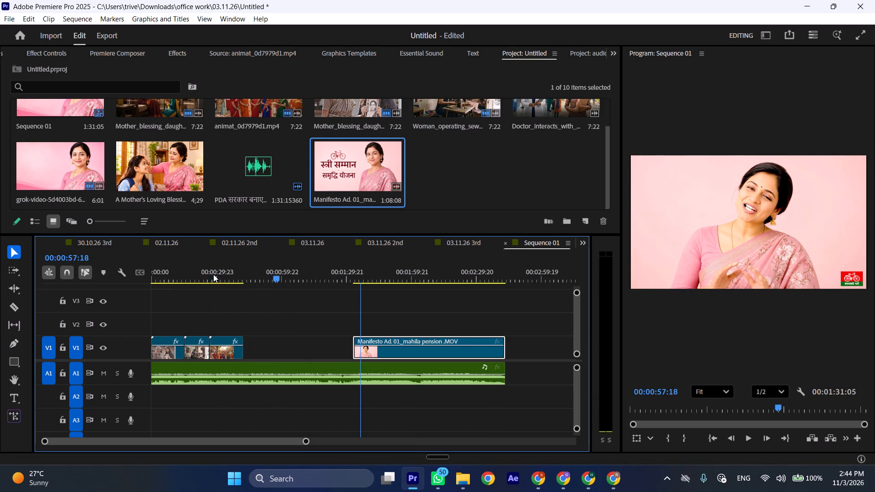
{"action": "key", "text": "ctrl+shift+c"}
{"action": "left_click", "coordinate": [250, 264]}
{"action": "key", "text": "space"}
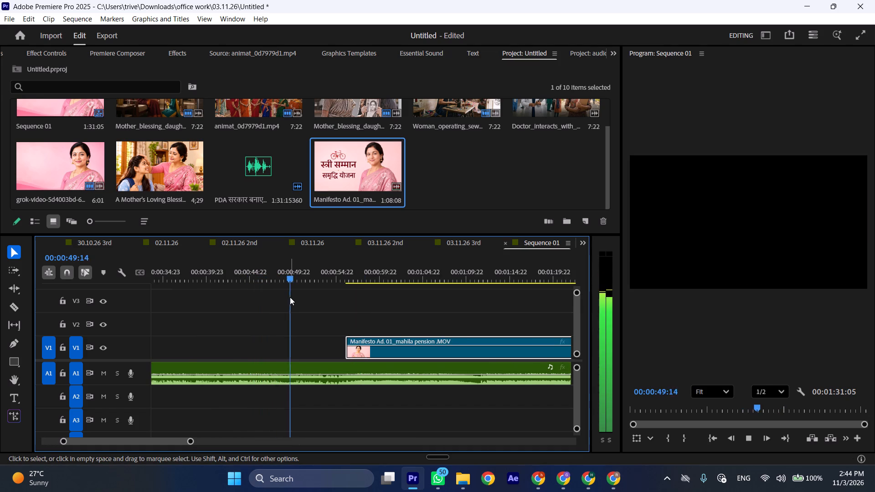
{"action": "left_click", "coordinate": [295, 277]}
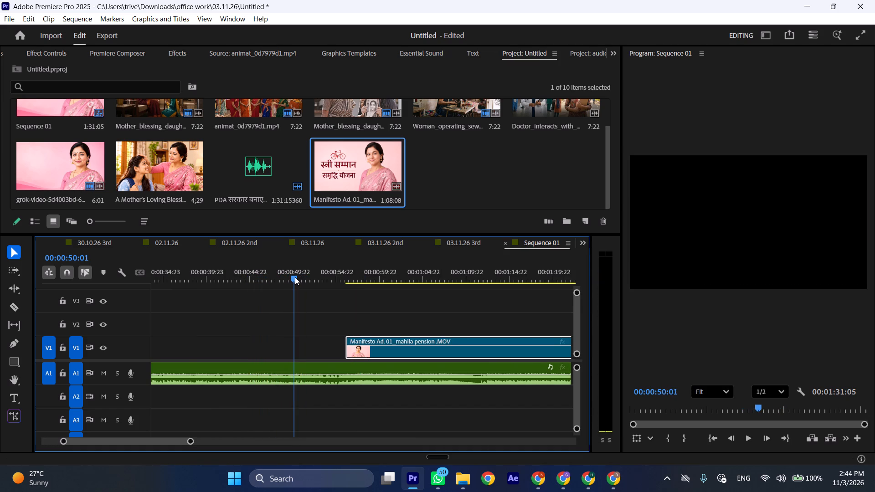
{"action": "key", "text": "space"}
{"action": "left_click", "coordinate": [295, 277]}
{"action": "key", "text": "space"}
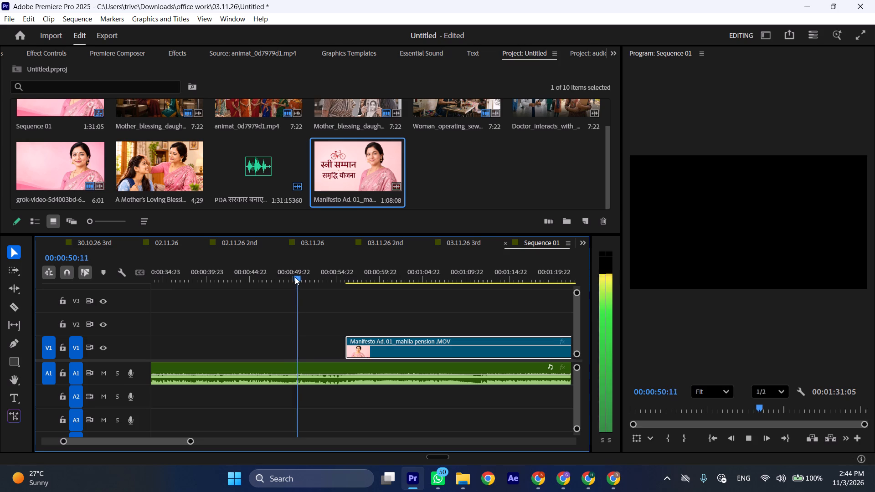
{"action": "left_click", "coordinate": [295, 277]}
{"action": "left_click_drag", "start_coordinate": [363, 353], "coordinate": [306, 354]}
{"action": "key", "text": "space"}
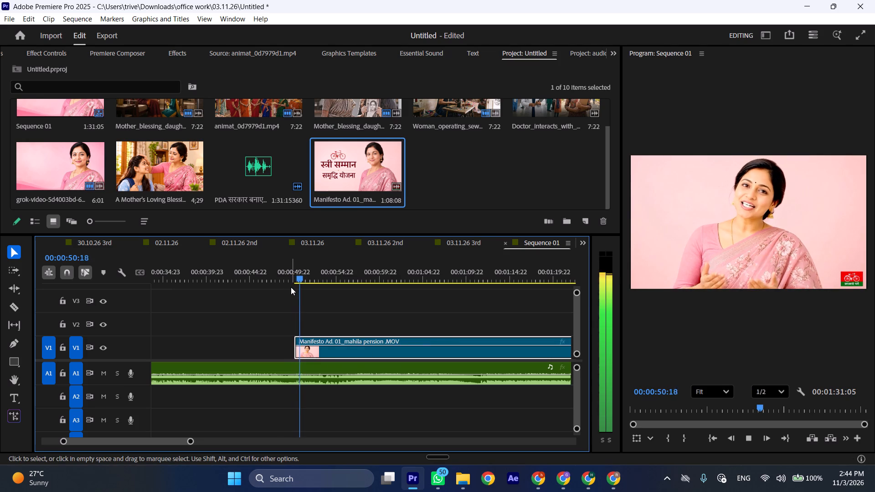
{"action": "key", "text": "space"}
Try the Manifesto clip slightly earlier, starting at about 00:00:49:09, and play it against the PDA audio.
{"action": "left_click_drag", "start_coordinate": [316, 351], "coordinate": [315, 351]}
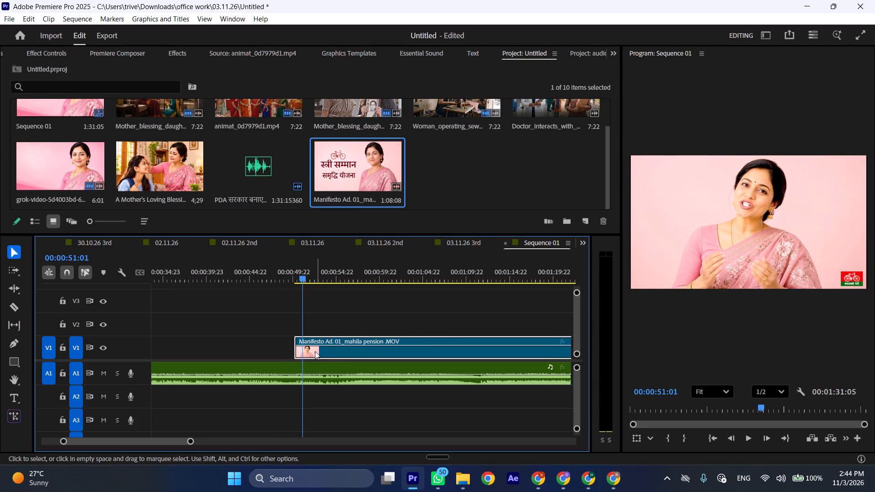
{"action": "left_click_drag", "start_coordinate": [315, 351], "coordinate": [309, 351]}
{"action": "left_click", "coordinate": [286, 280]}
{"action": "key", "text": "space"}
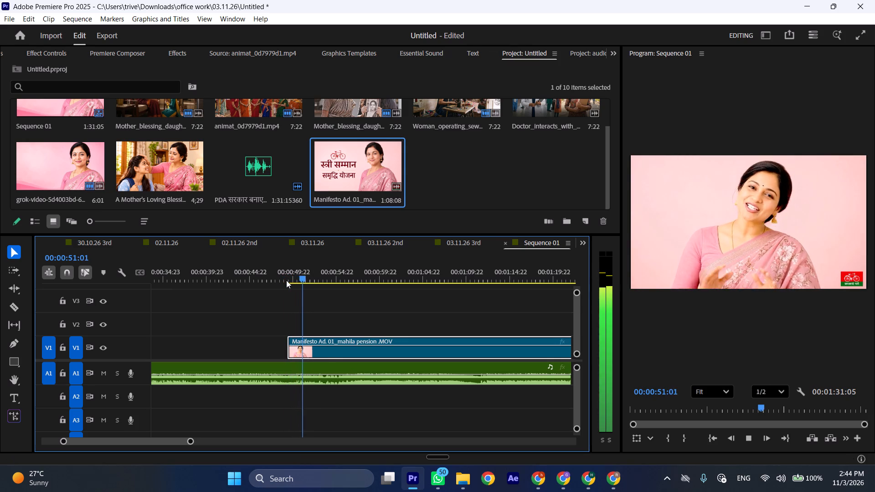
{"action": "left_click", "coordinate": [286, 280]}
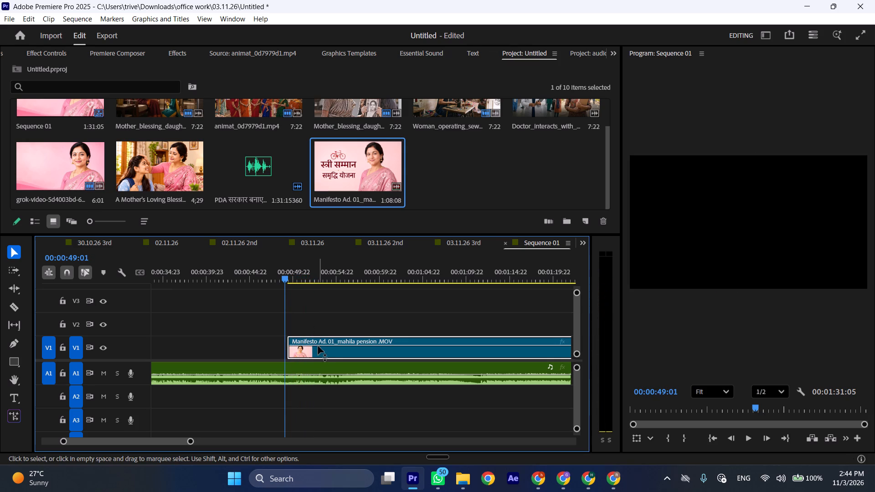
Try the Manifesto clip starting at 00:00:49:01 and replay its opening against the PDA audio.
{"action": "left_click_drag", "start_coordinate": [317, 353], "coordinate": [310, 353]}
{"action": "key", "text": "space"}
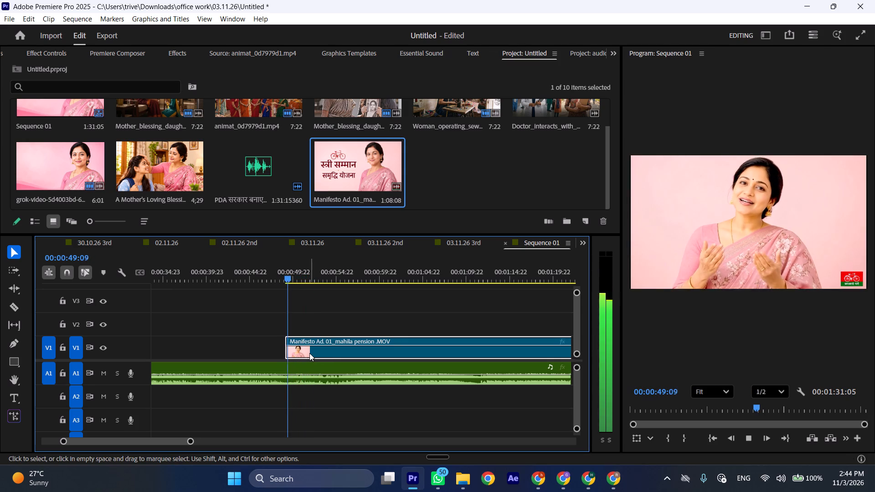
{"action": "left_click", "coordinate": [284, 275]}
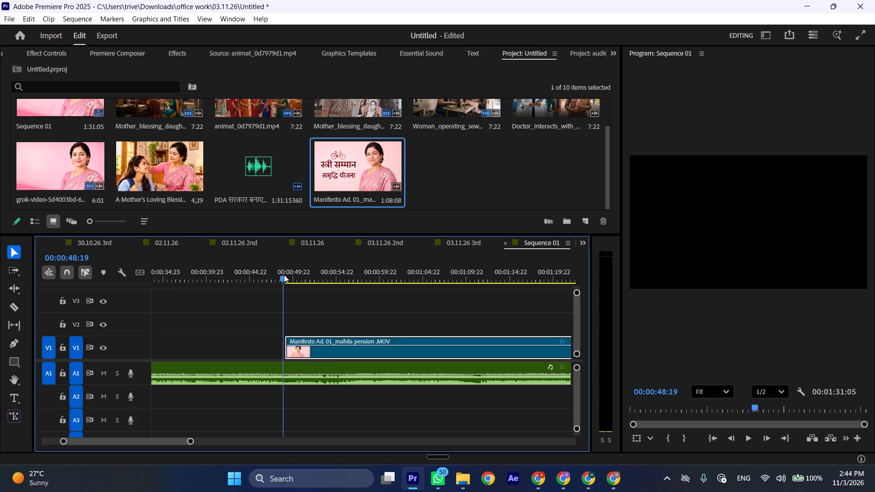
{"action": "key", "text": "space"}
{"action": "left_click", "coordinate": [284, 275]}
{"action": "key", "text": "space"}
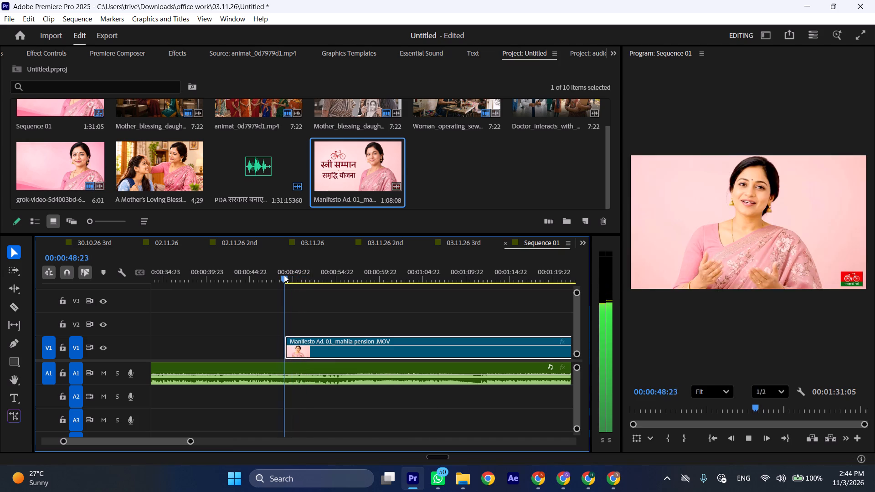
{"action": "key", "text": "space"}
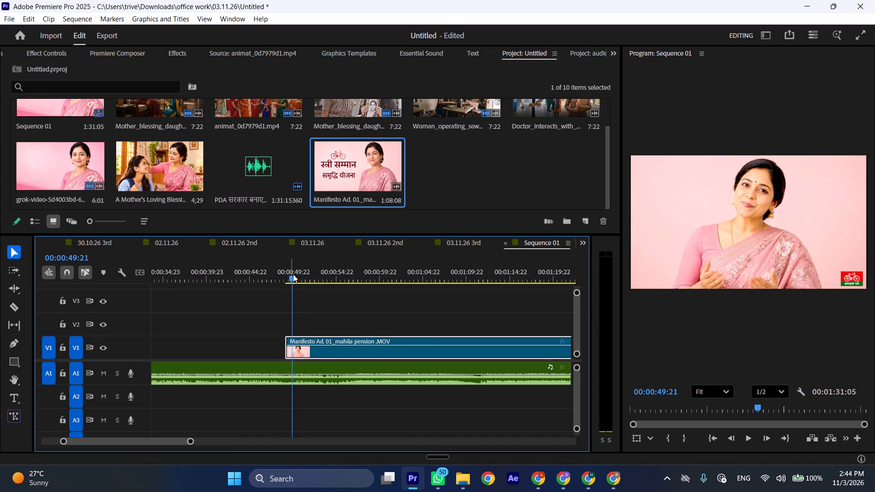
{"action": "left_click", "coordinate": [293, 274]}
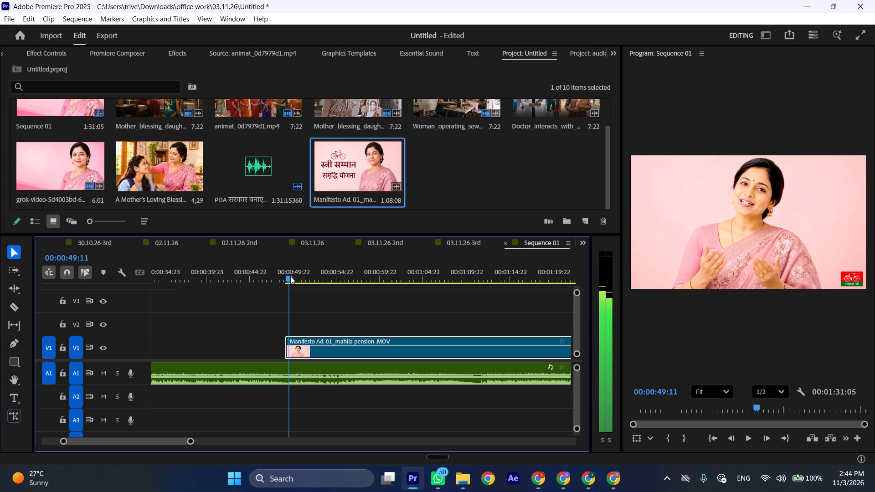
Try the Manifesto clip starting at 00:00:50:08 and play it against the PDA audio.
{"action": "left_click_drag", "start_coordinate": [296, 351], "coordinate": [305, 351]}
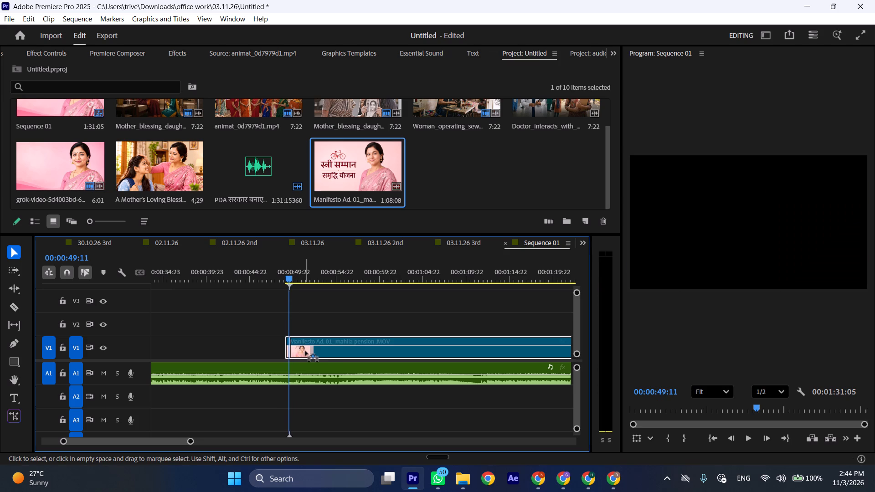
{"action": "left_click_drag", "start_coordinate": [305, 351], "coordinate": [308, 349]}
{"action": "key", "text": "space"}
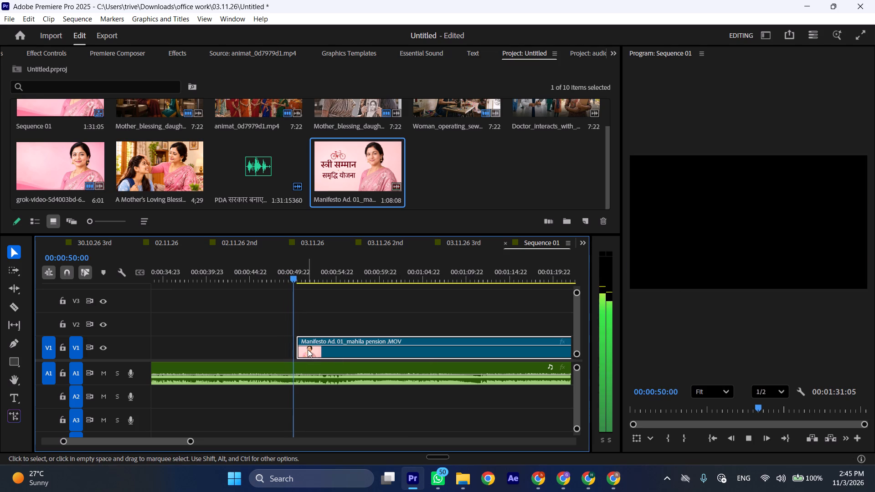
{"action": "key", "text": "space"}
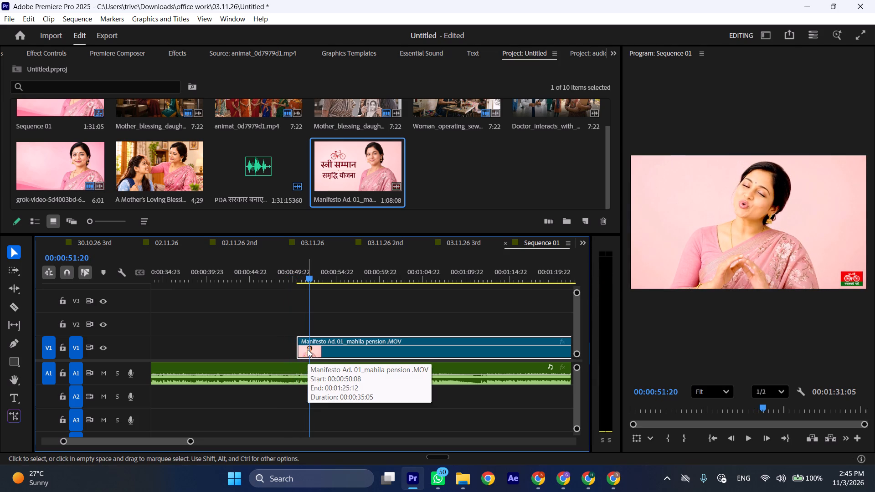
Move the Manifesto clip back to start at 00:00:49:07 and play the presenter shot against the PDA audio.
{"action": "left_click_drag", "start_coordinate": [313, 352], "coordinate": [304, 351]}
{"action": "left_click", "coordinate": [291, 274]}
{"action": "key", "text": "space"}
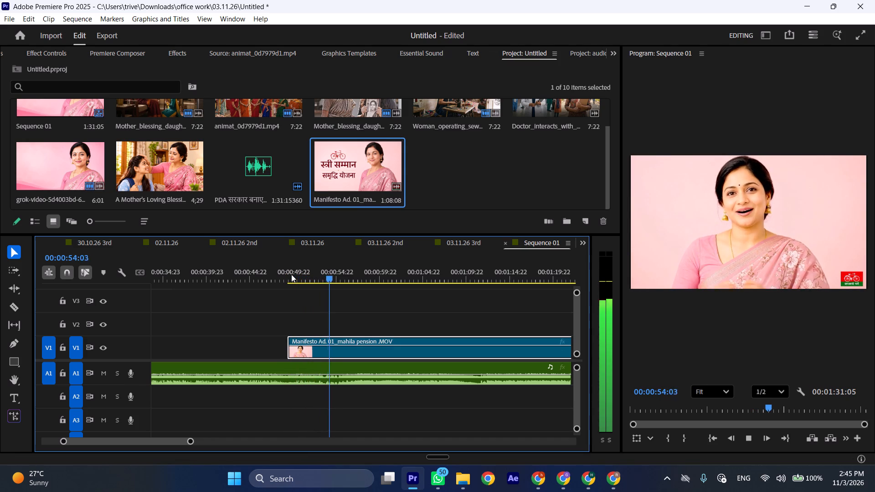
{"action": "left_click", "coordinate": [291, 274]}
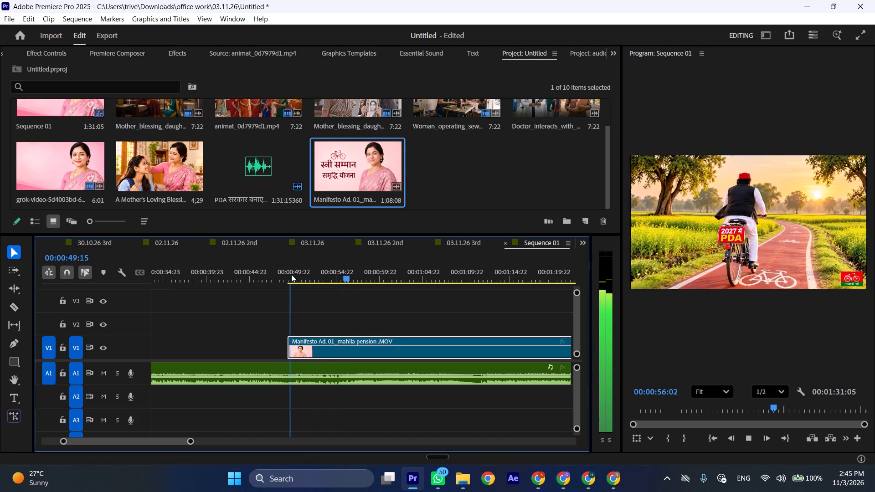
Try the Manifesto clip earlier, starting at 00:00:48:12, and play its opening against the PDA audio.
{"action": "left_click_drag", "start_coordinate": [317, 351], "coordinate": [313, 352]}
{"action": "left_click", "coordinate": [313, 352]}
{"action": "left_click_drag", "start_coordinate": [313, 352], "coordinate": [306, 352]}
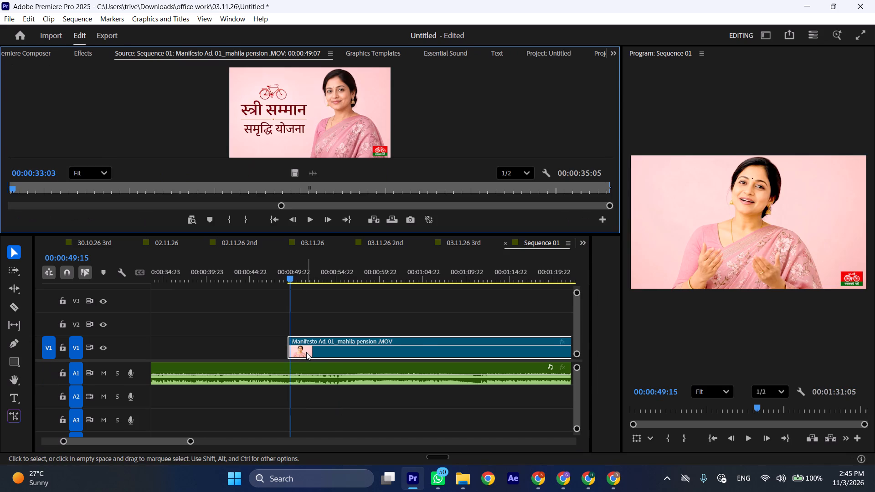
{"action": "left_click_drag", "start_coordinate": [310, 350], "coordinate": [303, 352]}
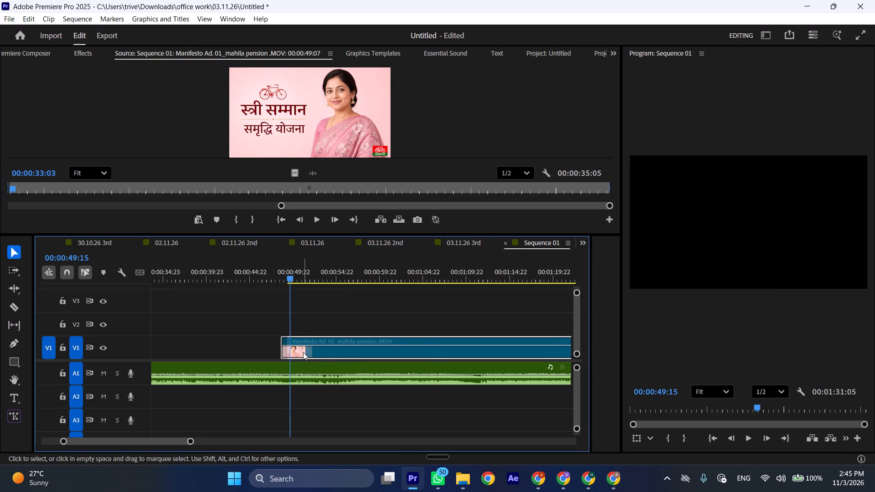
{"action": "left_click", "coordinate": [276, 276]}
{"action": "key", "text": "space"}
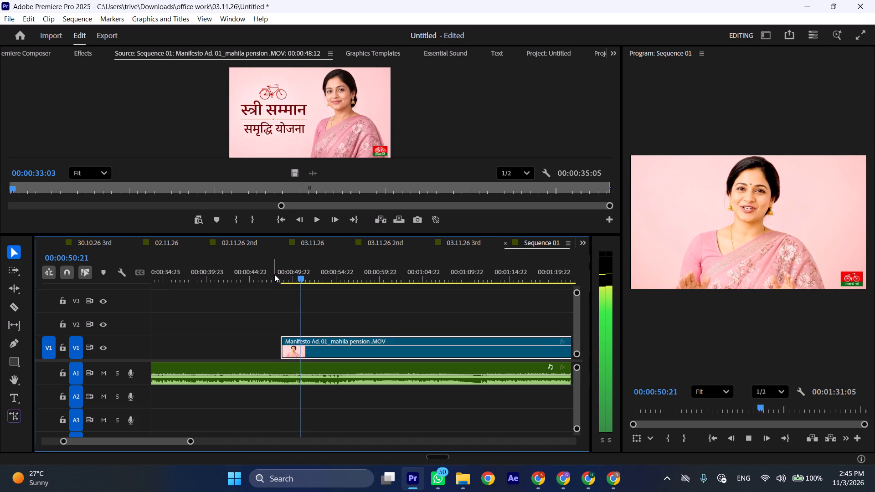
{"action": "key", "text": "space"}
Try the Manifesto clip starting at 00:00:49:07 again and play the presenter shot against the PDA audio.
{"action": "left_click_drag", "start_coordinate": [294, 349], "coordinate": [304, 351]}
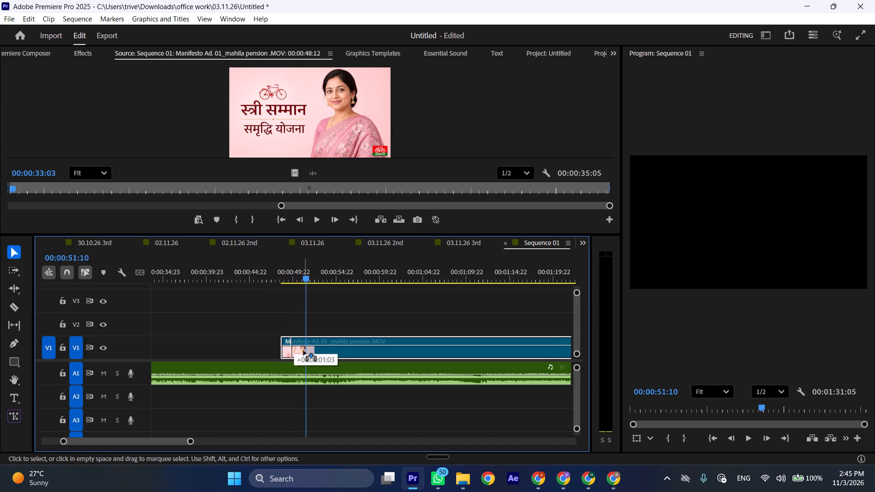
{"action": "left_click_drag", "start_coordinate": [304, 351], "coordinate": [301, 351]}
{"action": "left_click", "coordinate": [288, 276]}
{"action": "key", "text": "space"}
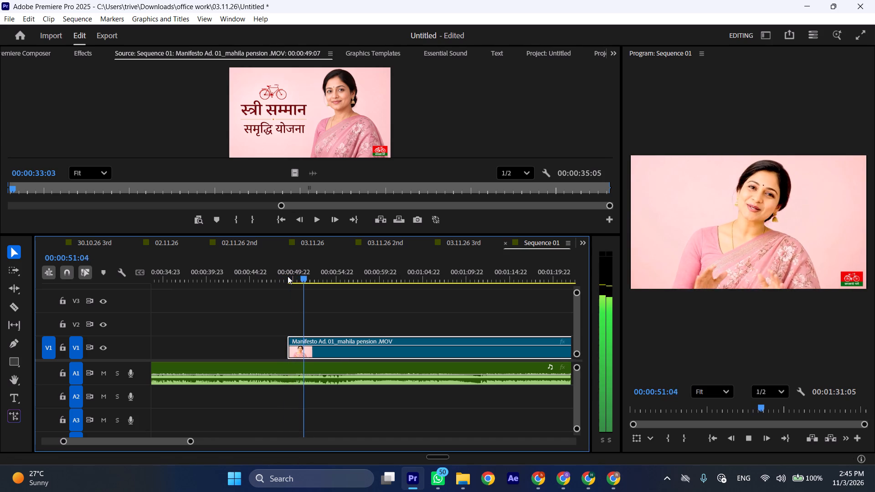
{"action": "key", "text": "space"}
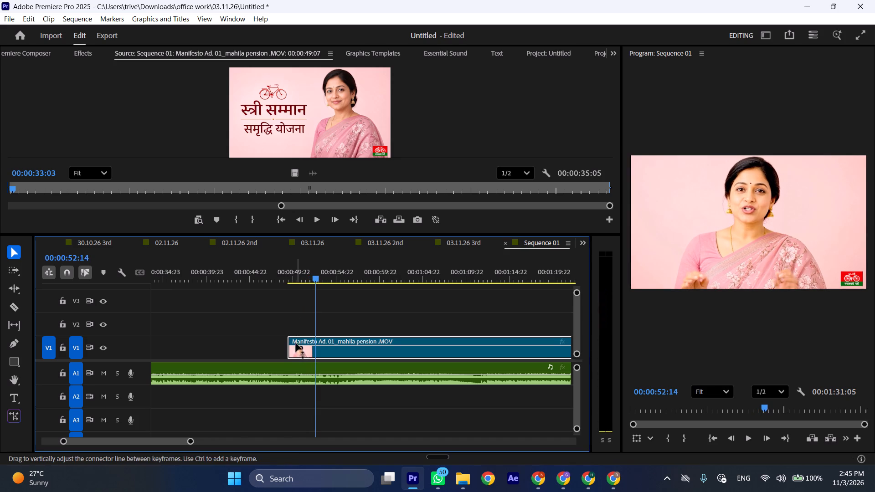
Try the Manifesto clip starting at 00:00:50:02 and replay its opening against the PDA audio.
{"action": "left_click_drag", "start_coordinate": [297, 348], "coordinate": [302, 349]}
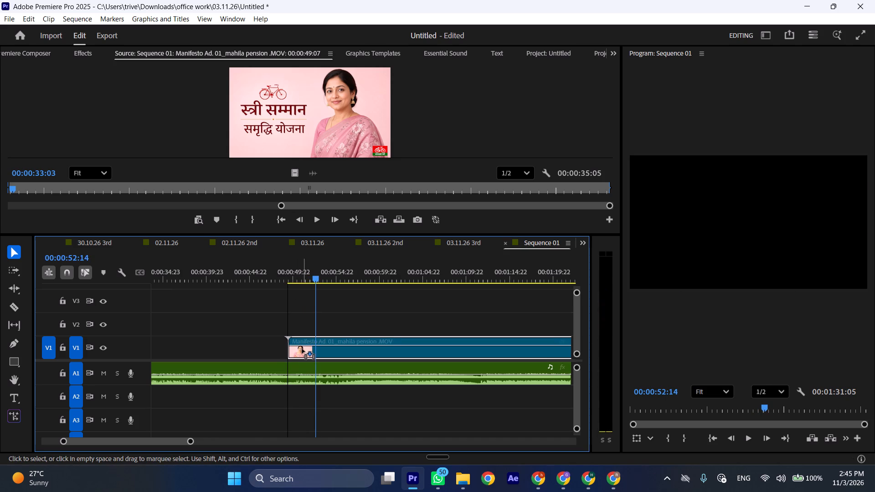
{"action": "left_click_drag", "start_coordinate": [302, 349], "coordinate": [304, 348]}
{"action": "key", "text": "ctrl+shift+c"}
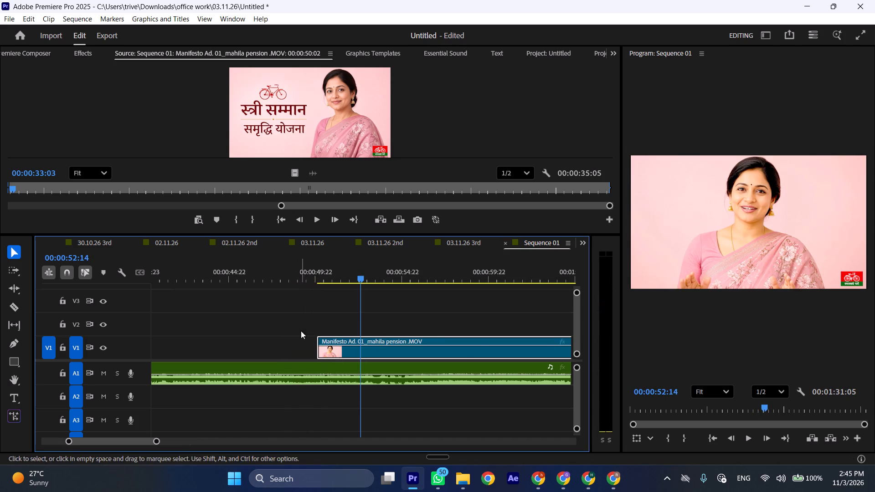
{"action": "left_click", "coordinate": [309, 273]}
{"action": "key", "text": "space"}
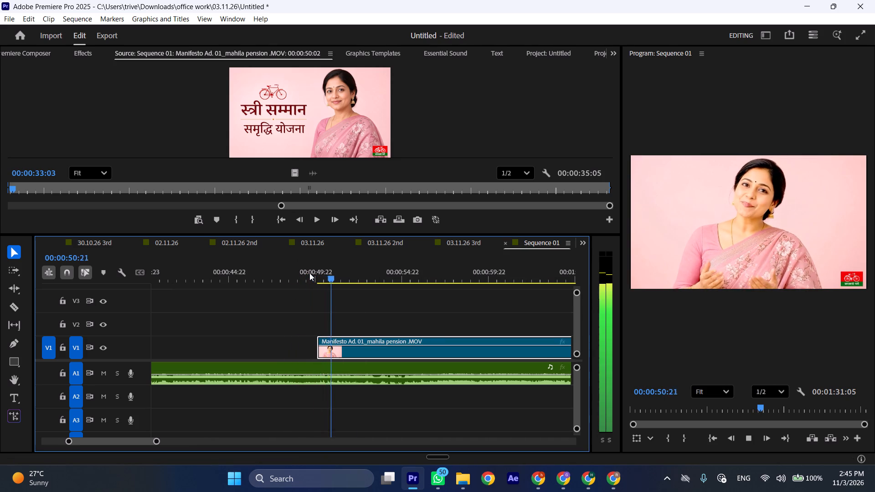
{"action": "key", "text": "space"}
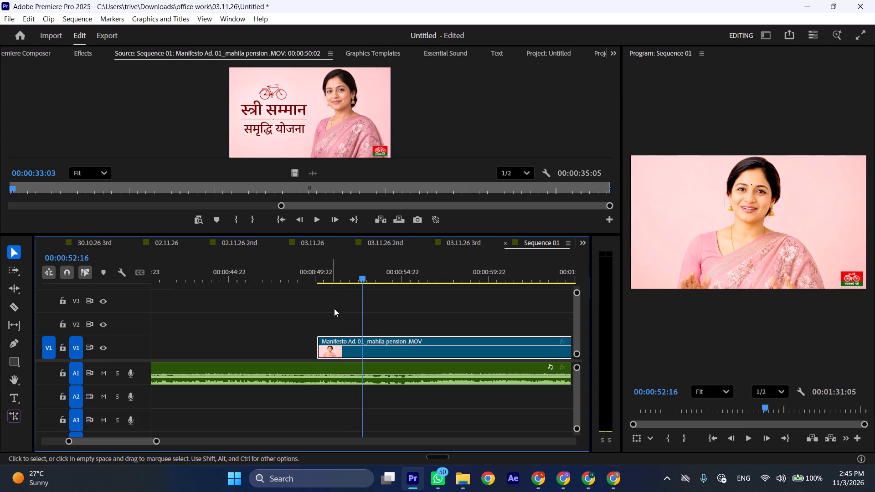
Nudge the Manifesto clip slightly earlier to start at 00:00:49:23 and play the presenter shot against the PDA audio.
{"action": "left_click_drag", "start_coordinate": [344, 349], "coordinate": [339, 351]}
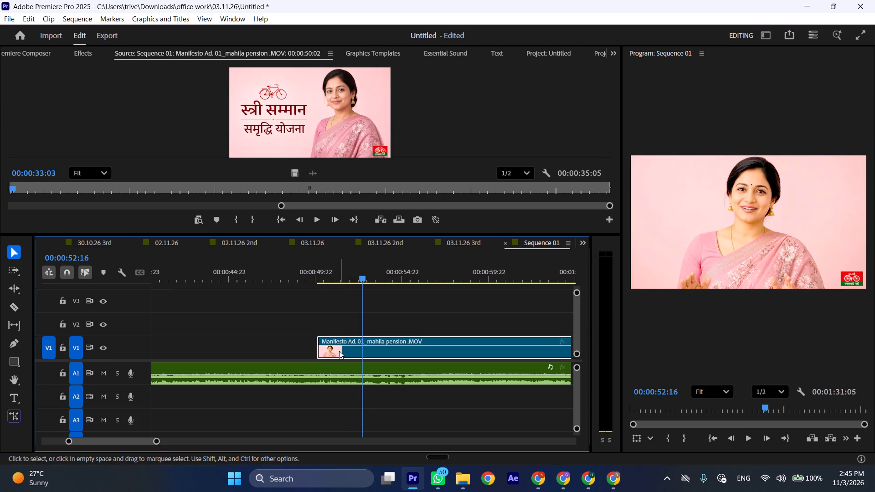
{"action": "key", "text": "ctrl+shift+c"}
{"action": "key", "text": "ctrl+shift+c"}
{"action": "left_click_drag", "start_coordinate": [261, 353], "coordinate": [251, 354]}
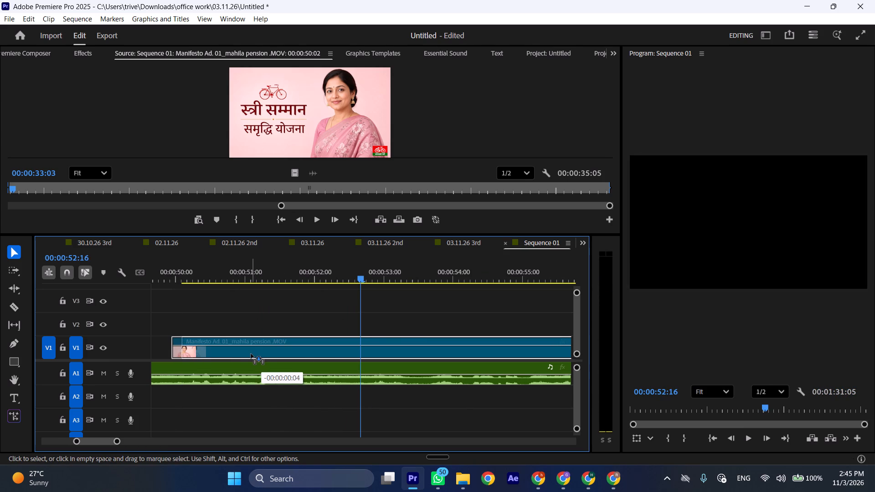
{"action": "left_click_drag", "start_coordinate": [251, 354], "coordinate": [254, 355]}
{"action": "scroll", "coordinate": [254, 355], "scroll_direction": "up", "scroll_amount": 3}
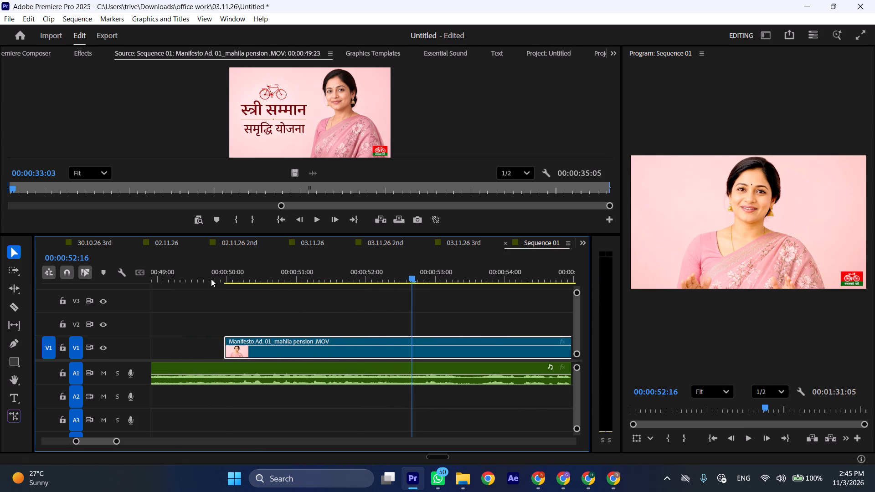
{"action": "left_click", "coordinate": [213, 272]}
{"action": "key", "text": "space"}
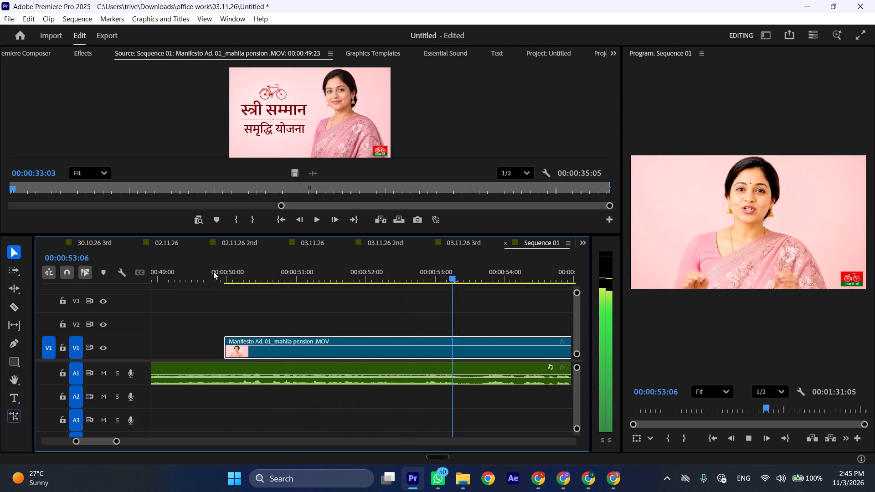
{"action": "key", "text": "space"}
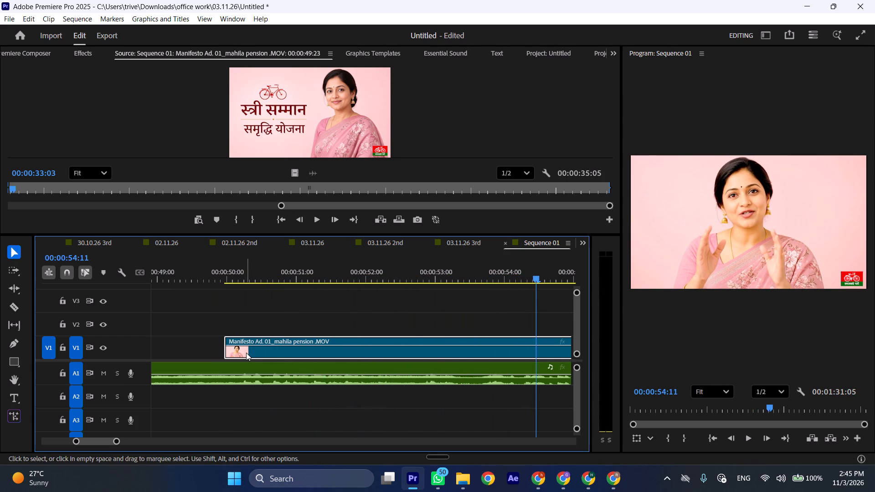
Move the Manifesto clip to start at 00:00:49:20 and play it through past its end against the PDA audio.
{"action": "left_click_drag", "start_coordinate": [246, 353], "coordinate": [237, 354]}
{"action": "left_click", "coordinate": [214, 277]}
{"action": "key", "text": "space"}
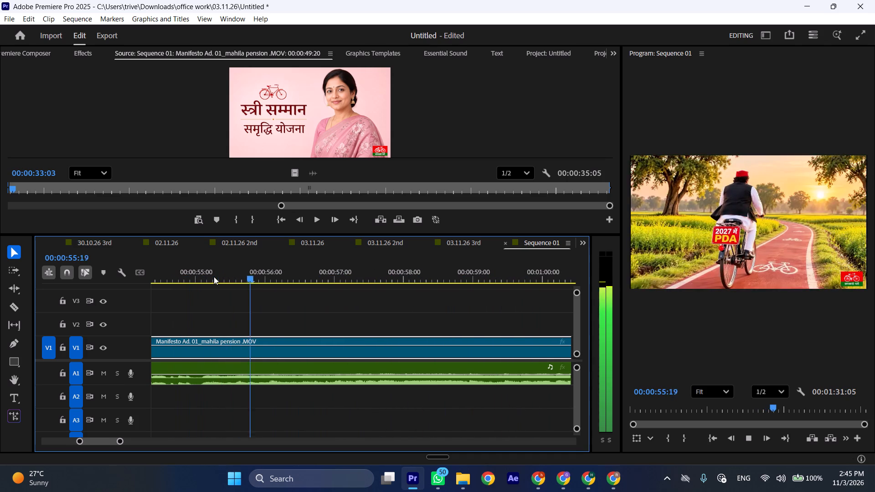
{"action": "key", "text": "ctrl+shift+x"}
{"action": "key", "text": "ctrl+shift+x"}
{"action": "key", "text": "ctrl+shift+x"}
{"action": "key", "text": "ctrl+shift+x"}
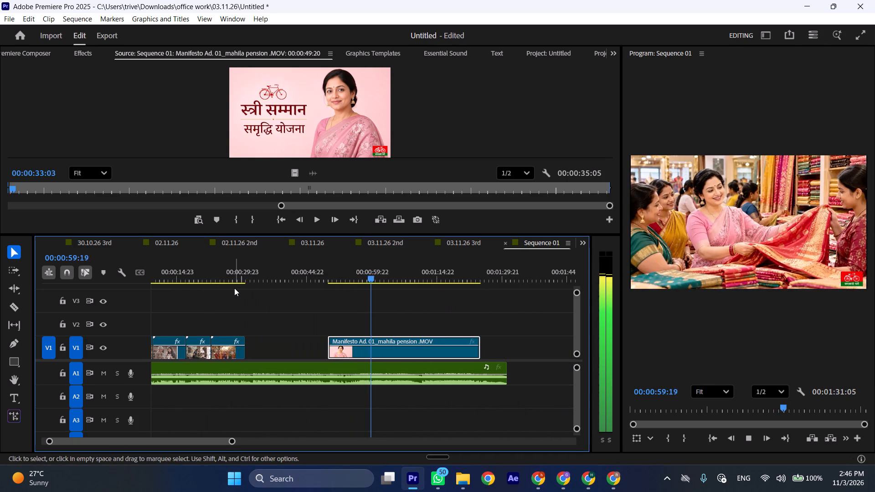
{"action": "key", "text": "ctrl+shift+x"}
{"action": "key", "text": "ctrl+shift+c"}
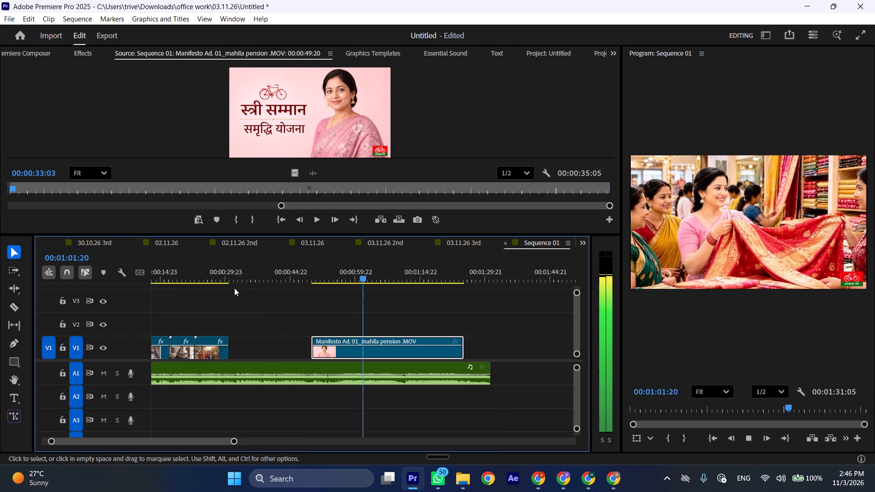
{"action": "scroll", "coordinate": [234, 288], "scroll_direction": "up", "scroll_amount": 4}
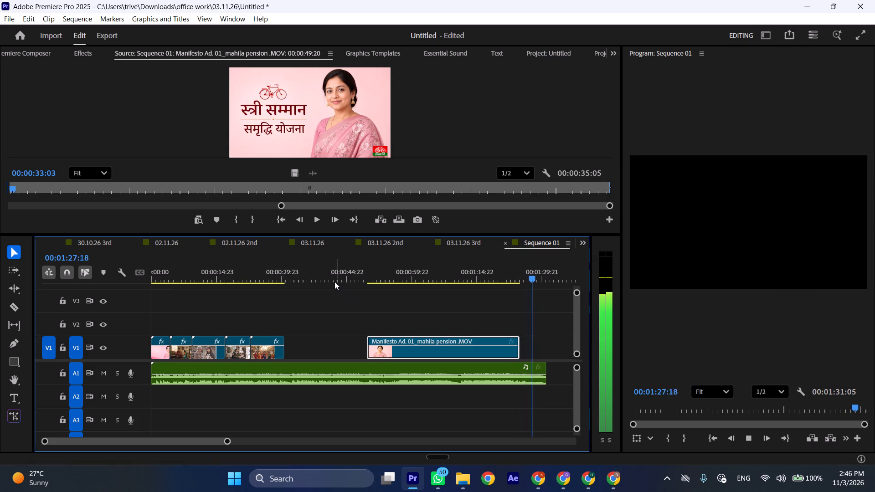
Review the village fair shot around 00:00:29 and the स्त्री सम्मान समृद्धि योजना card around 00:01:21 with the audio.
{"action": "left_click_drag", "start_coordinate": [324, 275], "coordinate": [280, 275]}
{"action": "key", "text": "space"}
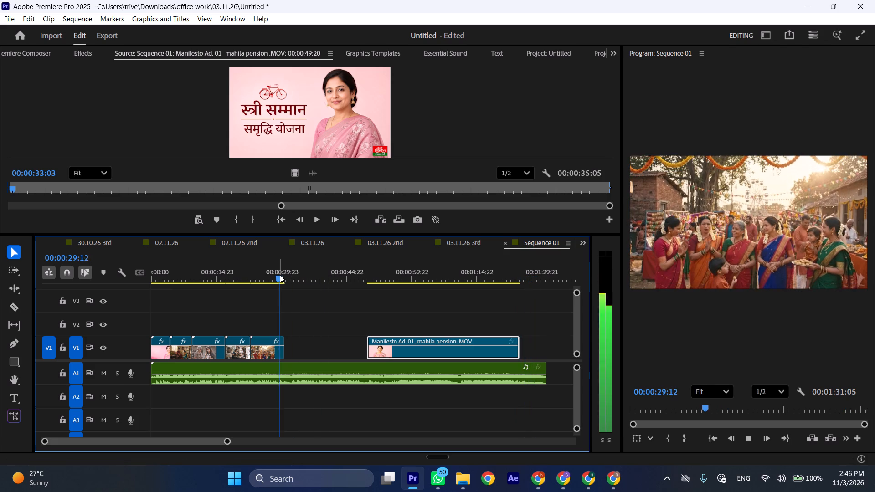
{"action": "left_click_drag", "start_coordinate": [485, 274], "coordinate": [501, 277]}
{"action": "key", "text": "space"}
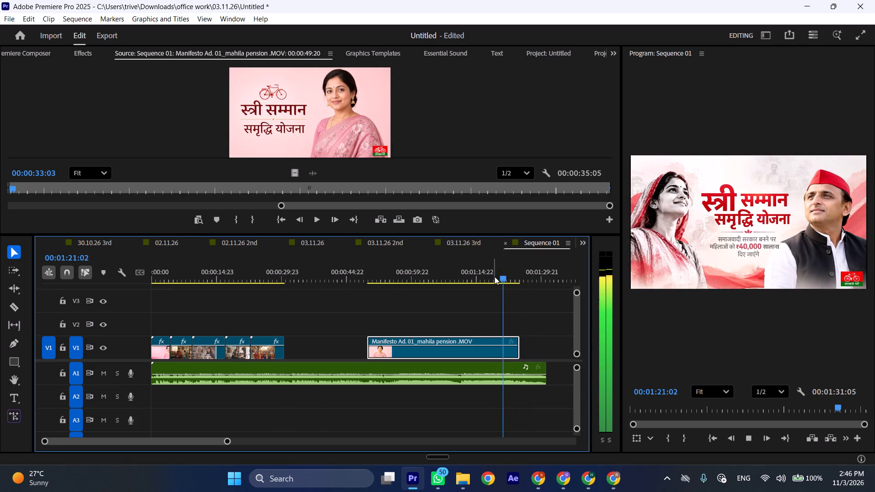
{"action": "key", "text": "space"}
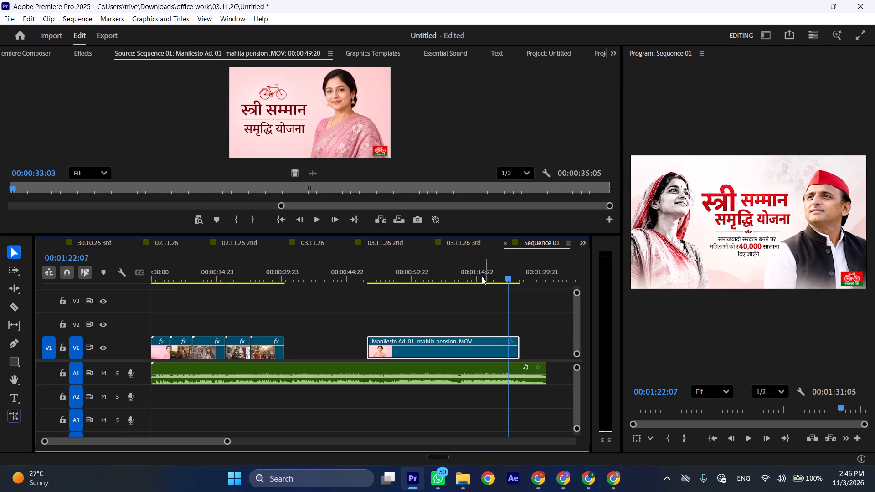
{"action": "left_click", "coordinate": [274, 274]}
{"action": "key", "text": "space"}
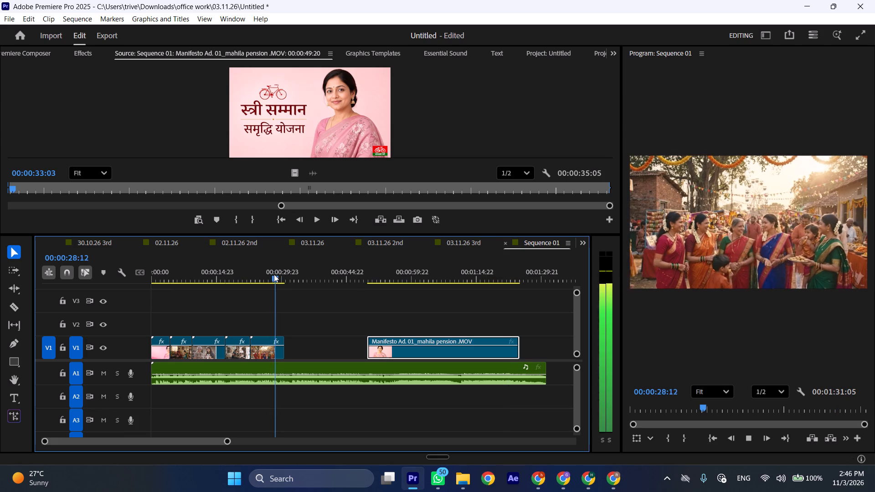
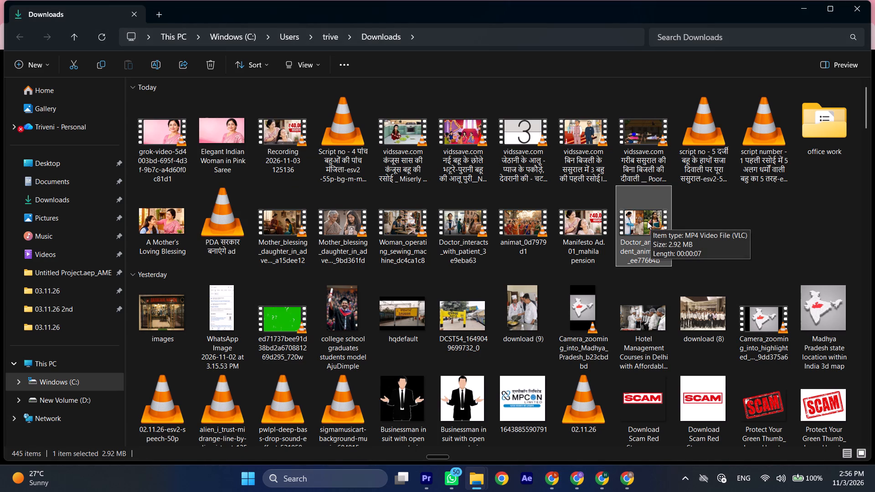
{"action": "left_click_drag", "start_coordinate": [647, 221], "coordinate": [493, 438]}
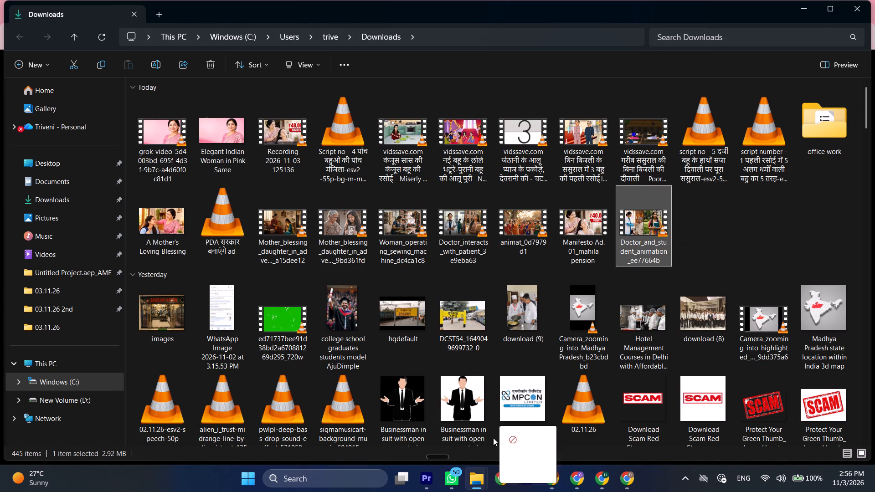
{"action": "left_click_drag", "start_coordinate": [493, 438], "coordinate": [424, 479]}
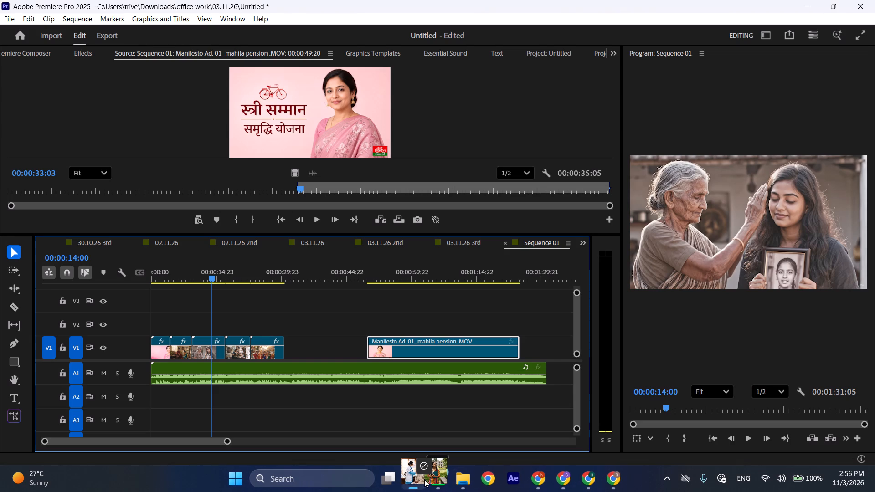
{"action": "left_click_drag", "start_coordinate": [424, 479], "coordinate": [521, 348]}
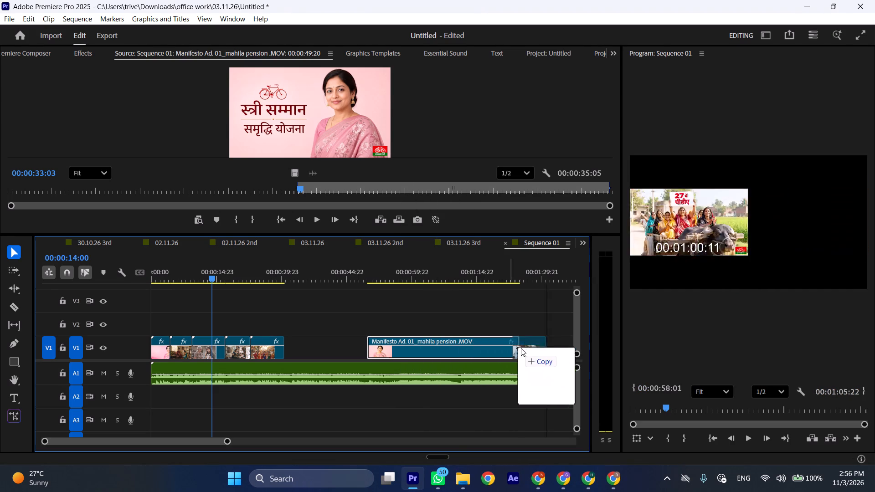
{"action": "left_click_drag", "start_coordinate": [521, 348], "coordinate": [555, 346]}
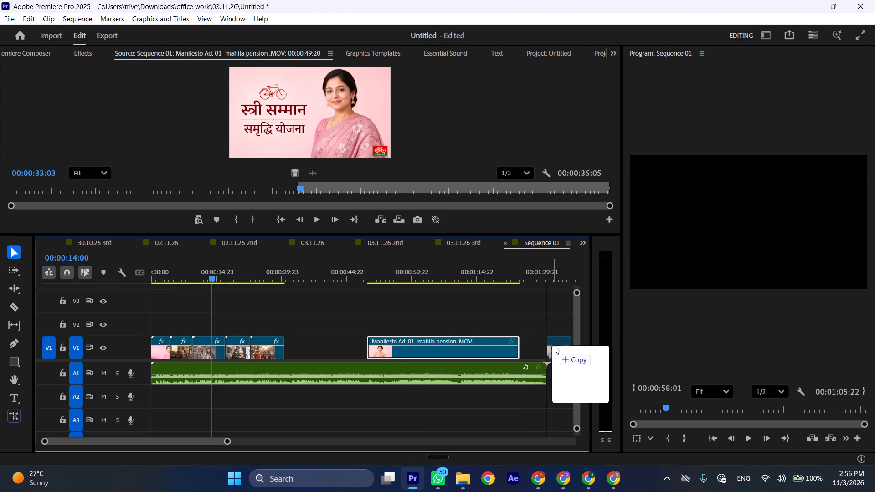
{"action": "left_click_drag", "start_coordinate": [555, 346], "coordinate": [556, 346]}
Move the doctor and student clip to V2, starting where the opening group of V1 clips ends.
{"action": "scroll", "coordinate": [534, 378], "scroll_direction": "down", "scroll_amount": 5}
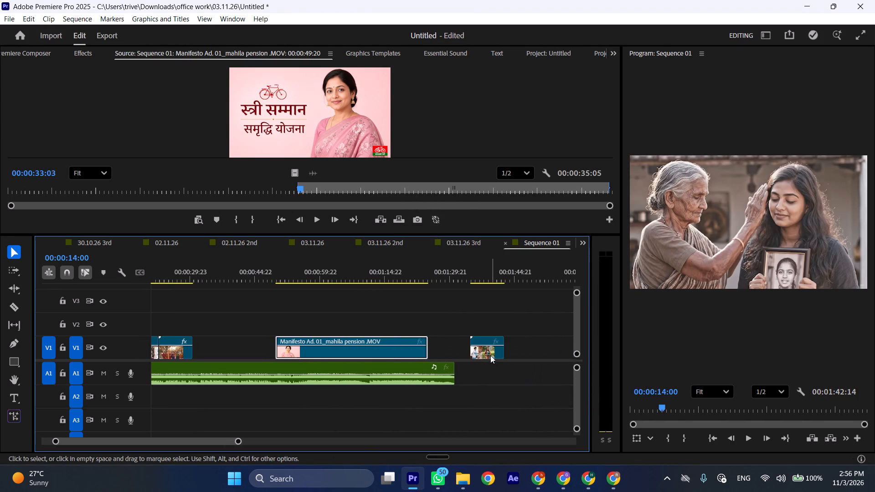
{"action": "scroll", "coordinate": [485, 355], "scroll_direction": "up", "scroll_amount": 2}
{"action": "left_click_drag", "start_coordinate": [519, 352], "coordinate": [252, 313]}
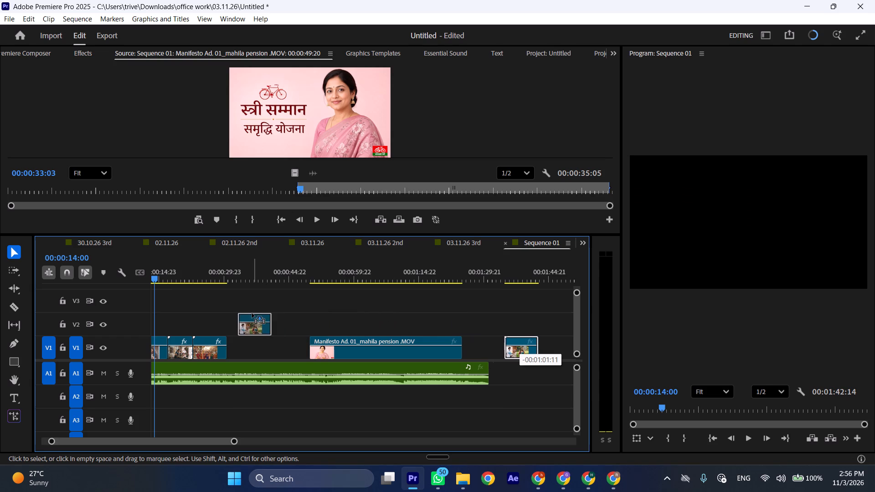
{"action": "left_click_drag", "start_coordinate": [252, 313], "coordinate": [246, 313]}
Preview the doctor and student clip at 00:00:33:12 and apply Fit to frame to it.
{"action": "left_click", "coordinate": [240, 276]}
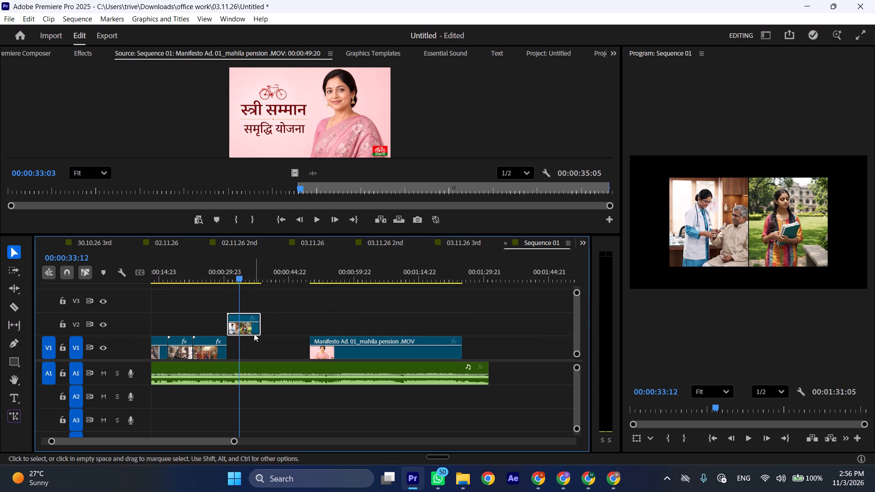
{"action": "right_click", "coordinate": [249, 330]}
{"action": "left_click", "coordinate": [279, 431]}
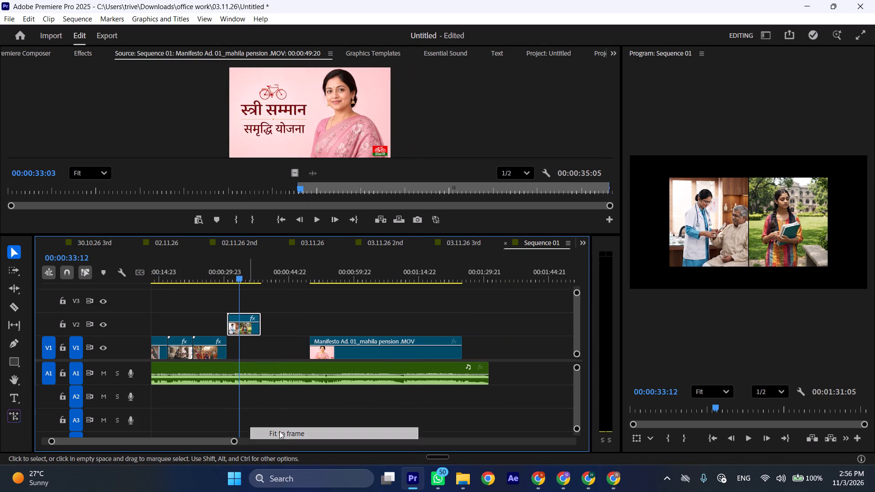
Move the doctor and student clip down to V1, directly after the women's festival clip.
{"action": "left_click_drag", "start_coordinate": [248, 330], "coordinate": [245, 341]}
Trim the start of the doctor and student clip to 00:00:34:04 and move it back against the women's festival clip.
{"action": "left_click", "coordinate": [229, 276]}
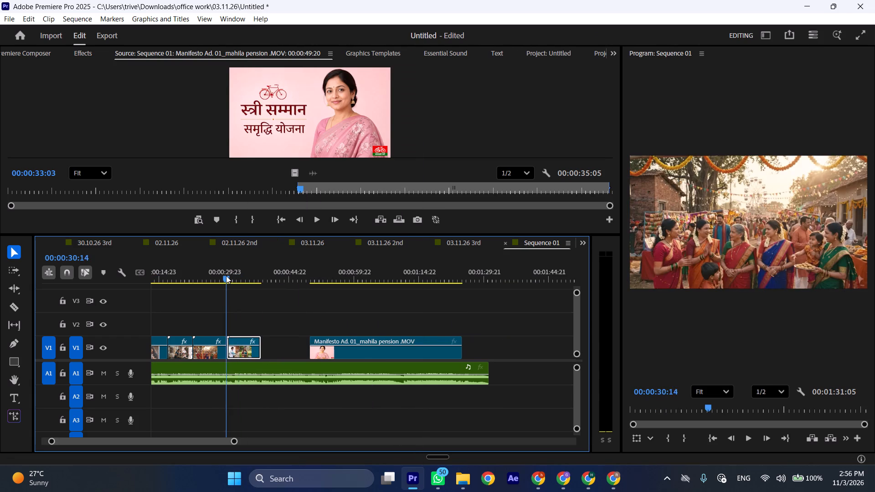
{"action": "key", "text": "space"}
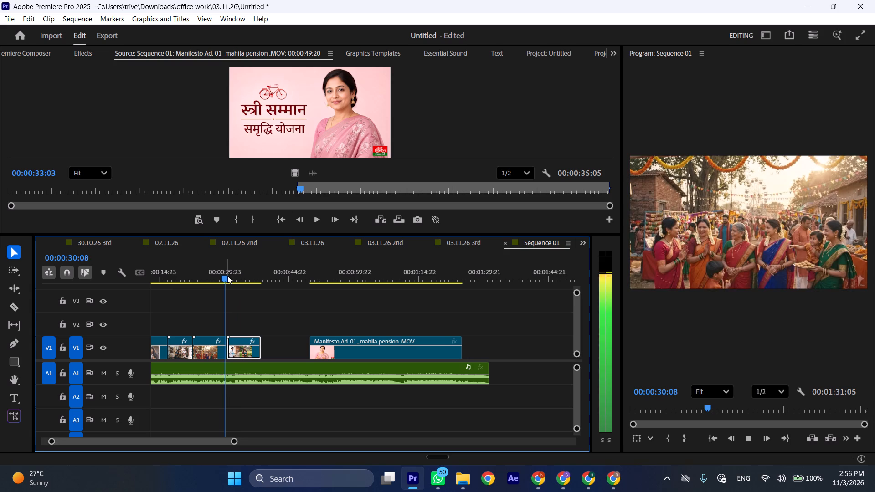
{"action": "left_click", "coordinate": [227, 272]}
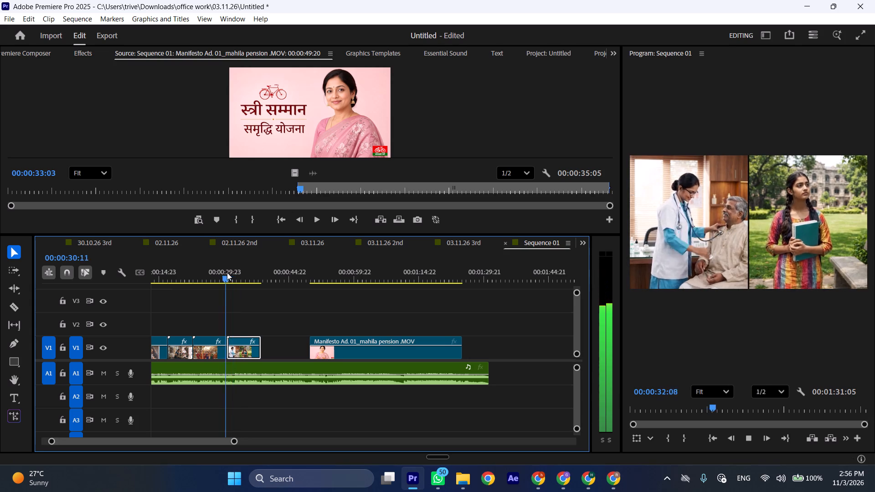
{"action": "key", "text": "space"}
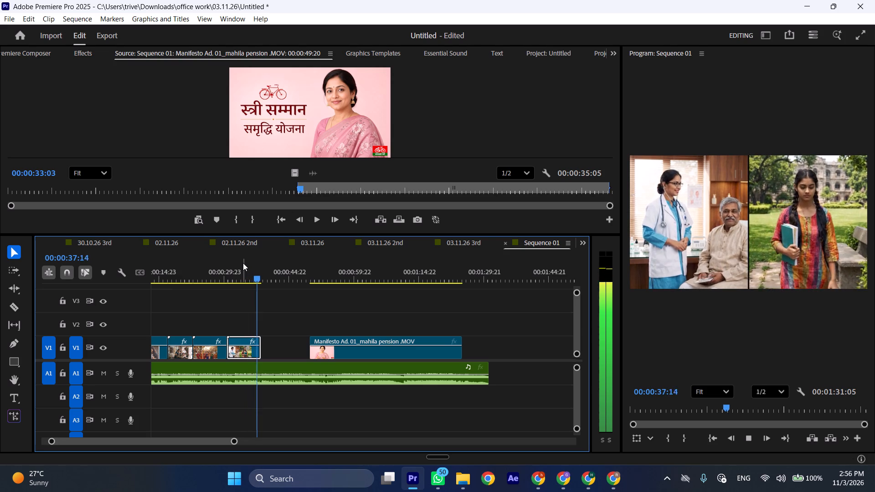
{"action": "left_click", "coordinate": [237, 272]}
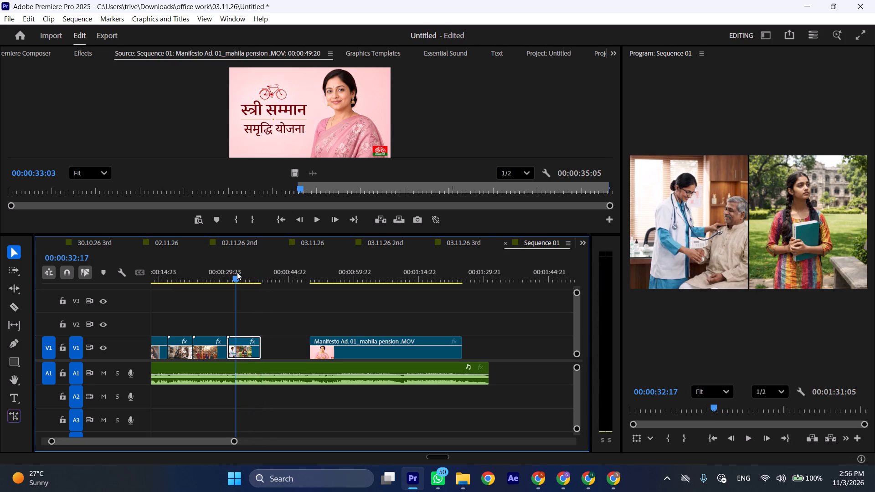
{"action": "key", "text": "space"}
{"action": "left_click", "coordinate": [237, 272]}
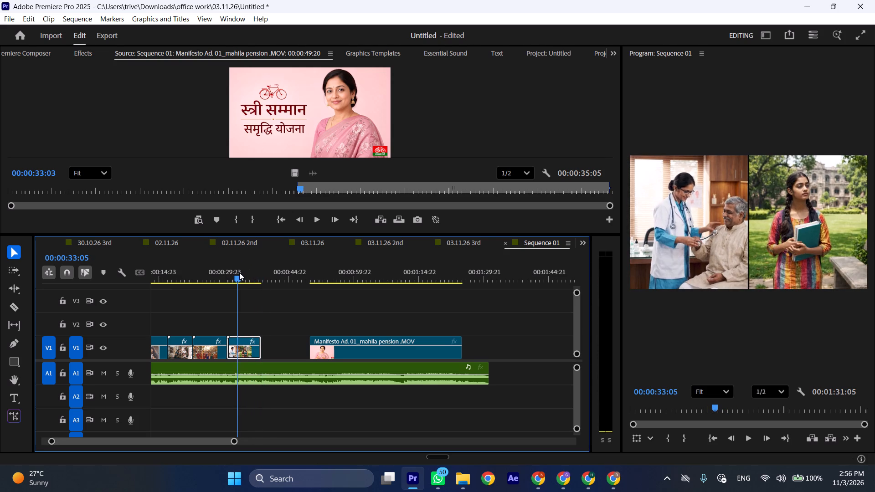
{"action": "key", "text": "space"}
{"action": "left_click_drag", "start_coordinate": [239, 272], "coordinate": [243, 273]}
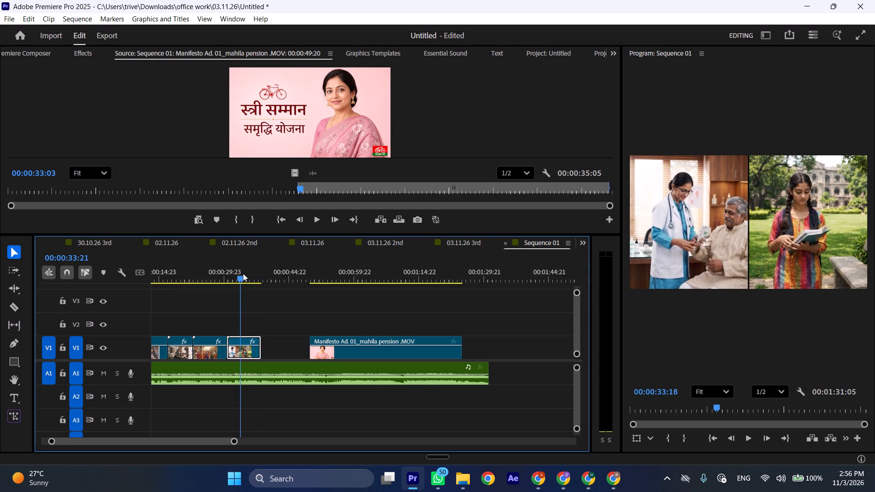
{"action": "left_click_drag", "start_coordinate": [243, 273], "coordinate": [244, 273]}
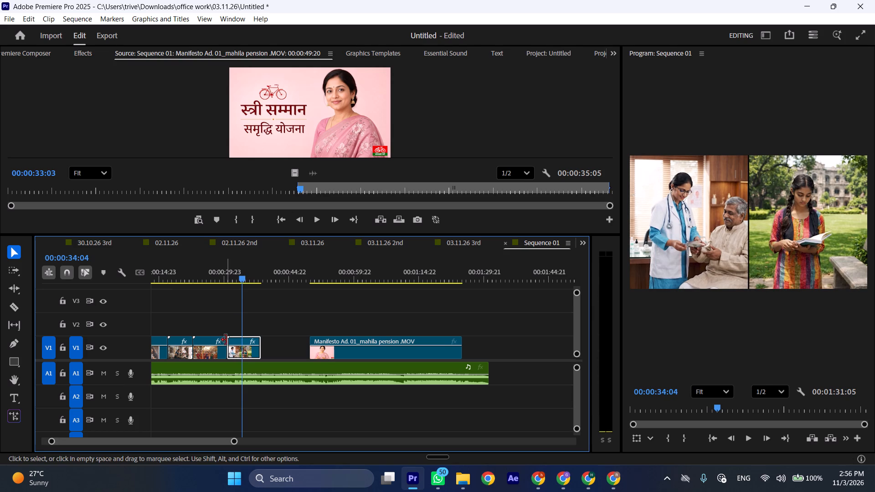
{"action": "left_click_drag", "start_coordinate": [230, 338], "coordinate": [245, 336]}
{"action": "left_click_drag", "start_coordinate": [254, 353], "coordinate": [251, 354]}
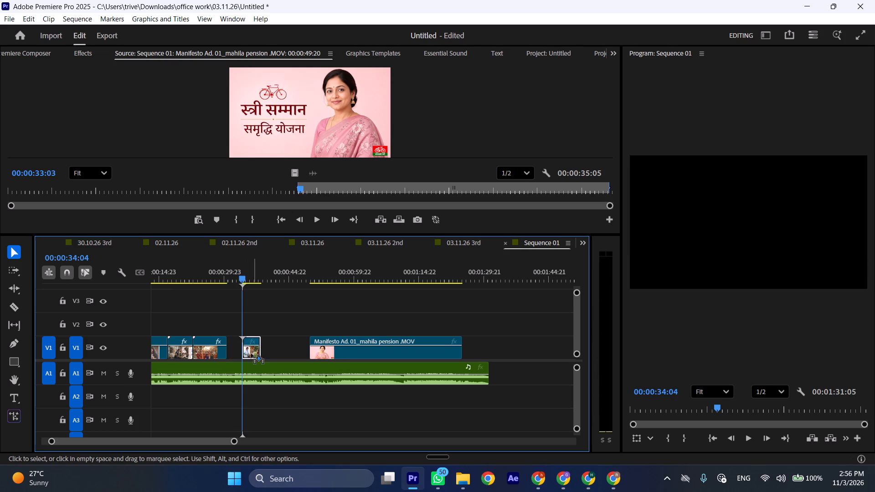
{"action": "left_click_drag", "start_coordinate": [251, 354], "coordinate": [241, 353]}
Play the cut from the festival clip into the trimmed doctor and student clip.
{"action": "left_click", "coordinate": [225, 276]}
{"action": "key", "text": "space"}
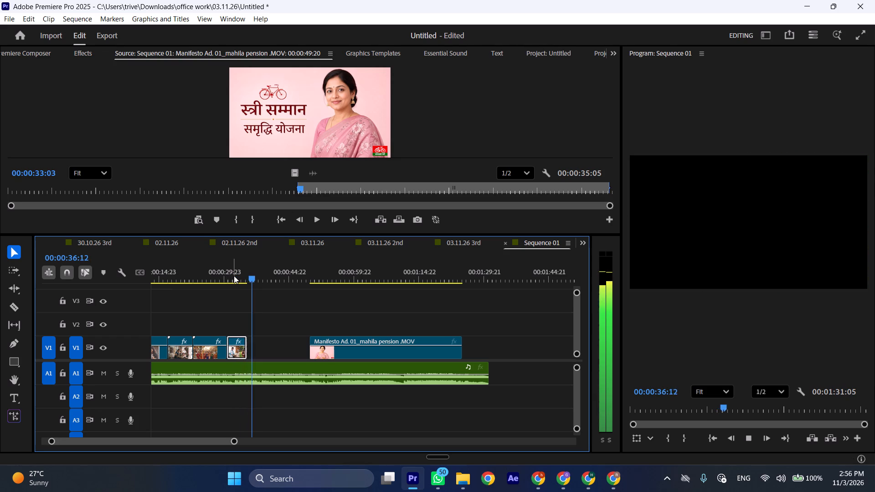
{"action": "left_click", "coordinate": [237, 276]}
{"action": "key", "text": "space"}
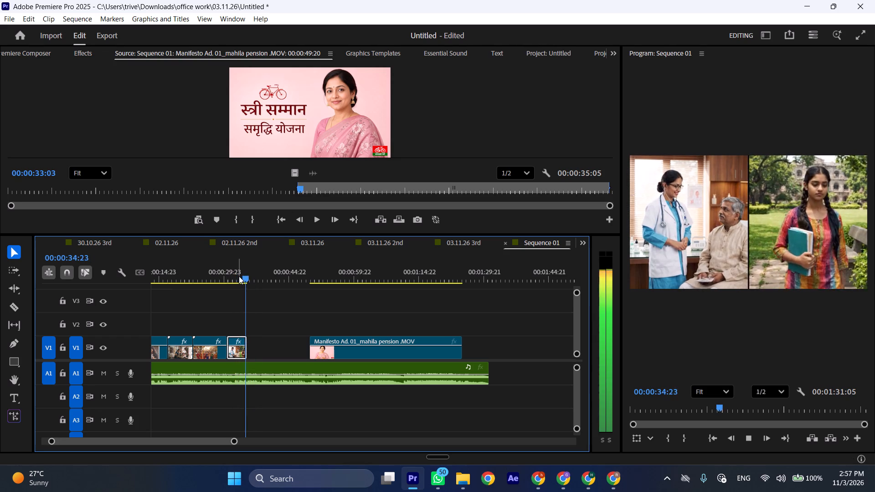
{"action": "left_click", "coordinate": [239, 276]}
{"action": "key", "text": "space"}
{"action": "key", "text": "space"}
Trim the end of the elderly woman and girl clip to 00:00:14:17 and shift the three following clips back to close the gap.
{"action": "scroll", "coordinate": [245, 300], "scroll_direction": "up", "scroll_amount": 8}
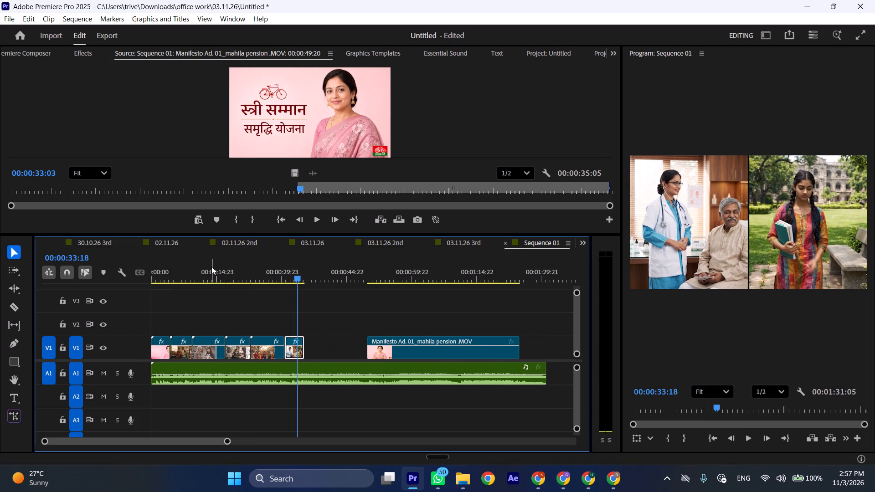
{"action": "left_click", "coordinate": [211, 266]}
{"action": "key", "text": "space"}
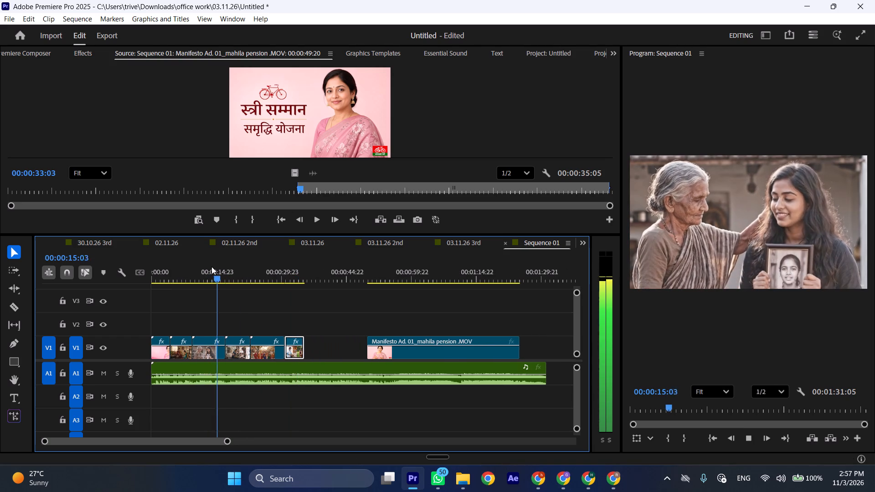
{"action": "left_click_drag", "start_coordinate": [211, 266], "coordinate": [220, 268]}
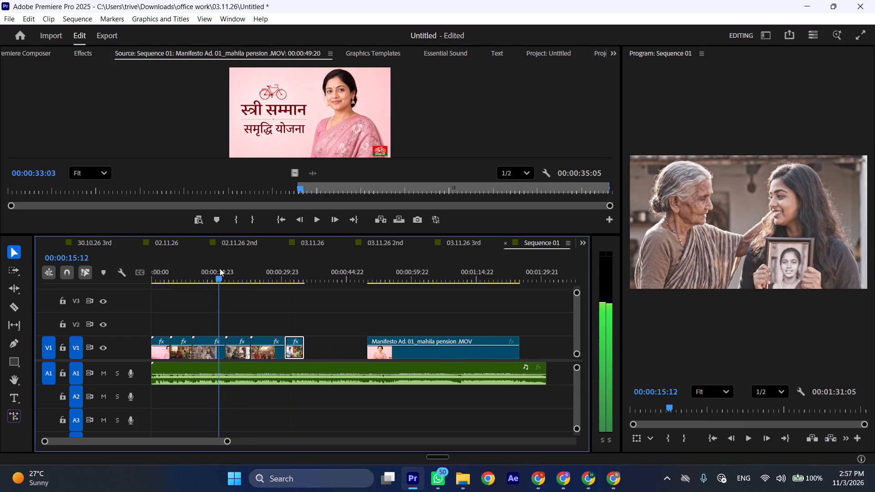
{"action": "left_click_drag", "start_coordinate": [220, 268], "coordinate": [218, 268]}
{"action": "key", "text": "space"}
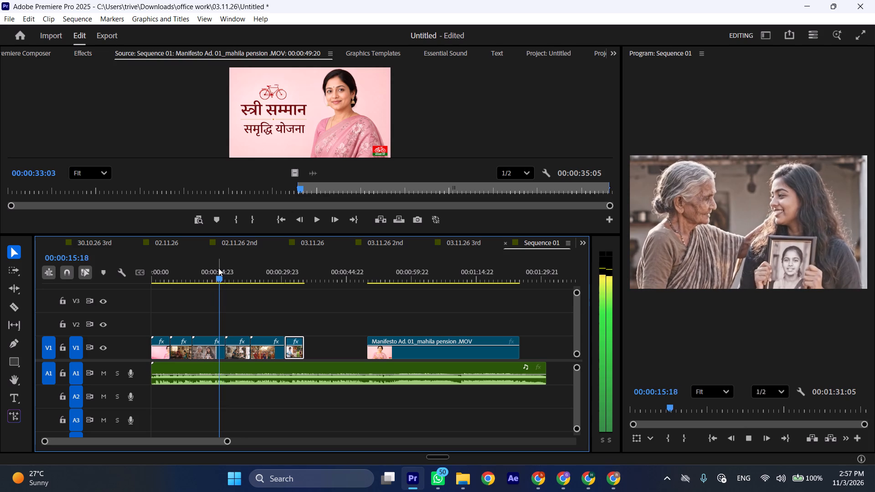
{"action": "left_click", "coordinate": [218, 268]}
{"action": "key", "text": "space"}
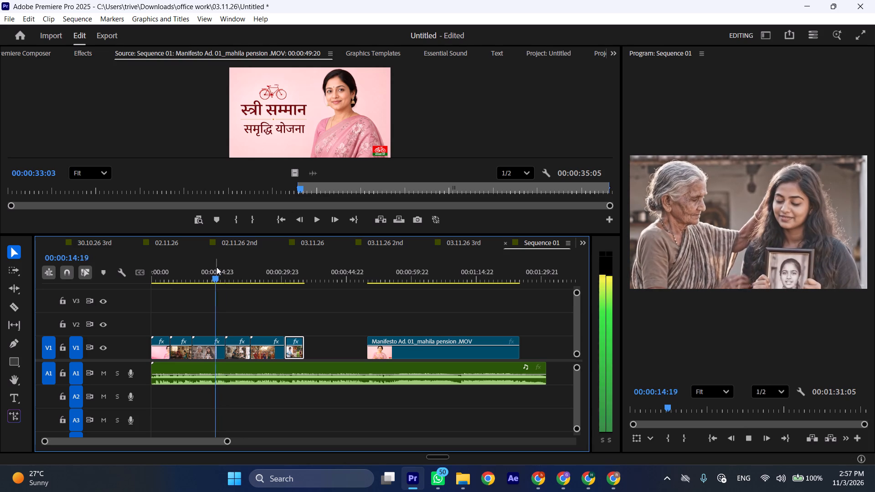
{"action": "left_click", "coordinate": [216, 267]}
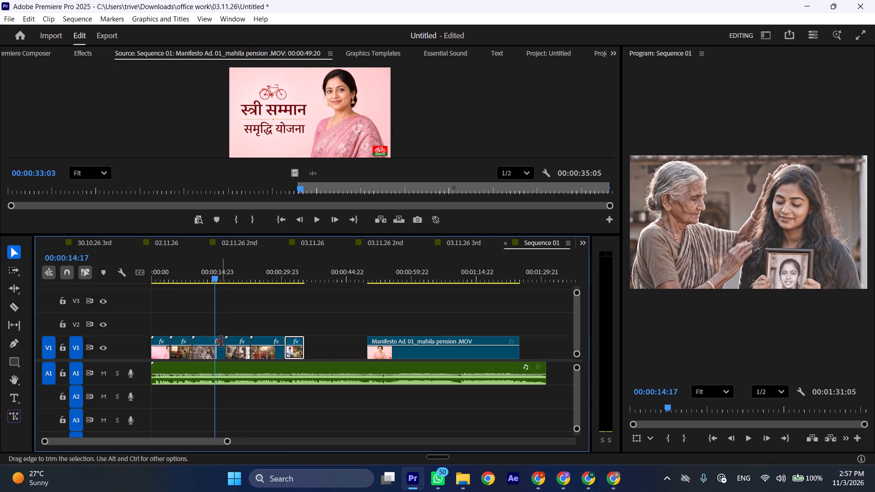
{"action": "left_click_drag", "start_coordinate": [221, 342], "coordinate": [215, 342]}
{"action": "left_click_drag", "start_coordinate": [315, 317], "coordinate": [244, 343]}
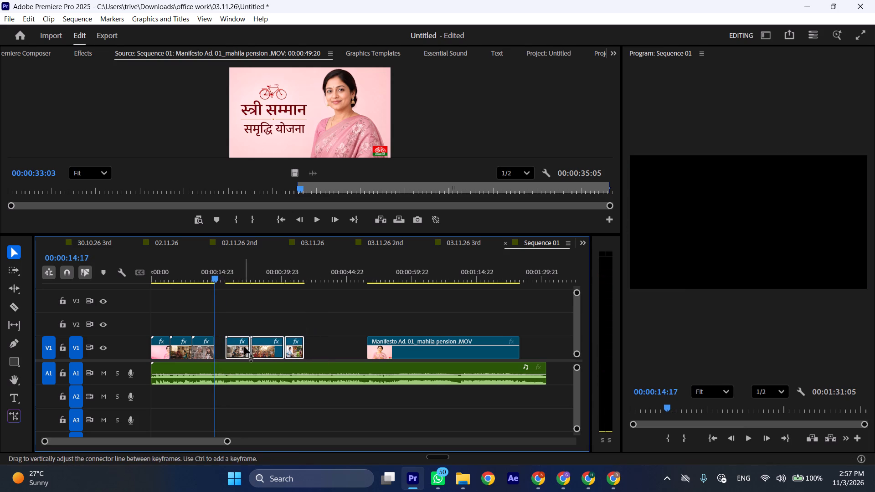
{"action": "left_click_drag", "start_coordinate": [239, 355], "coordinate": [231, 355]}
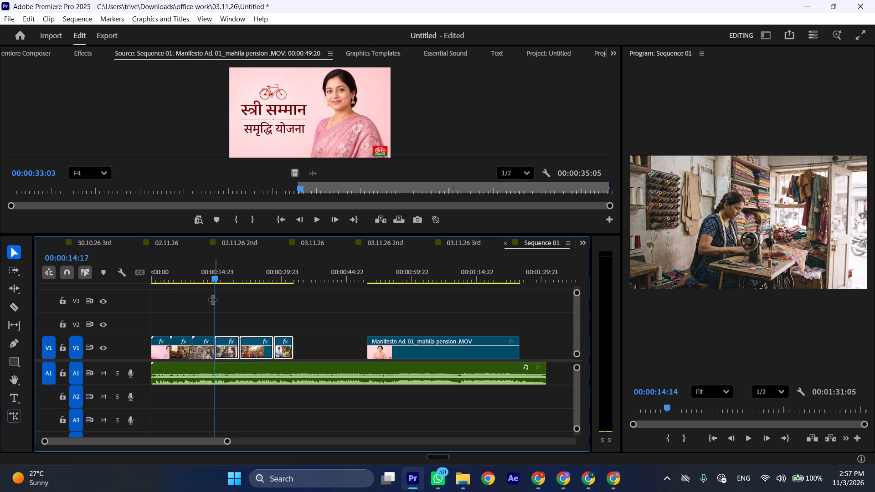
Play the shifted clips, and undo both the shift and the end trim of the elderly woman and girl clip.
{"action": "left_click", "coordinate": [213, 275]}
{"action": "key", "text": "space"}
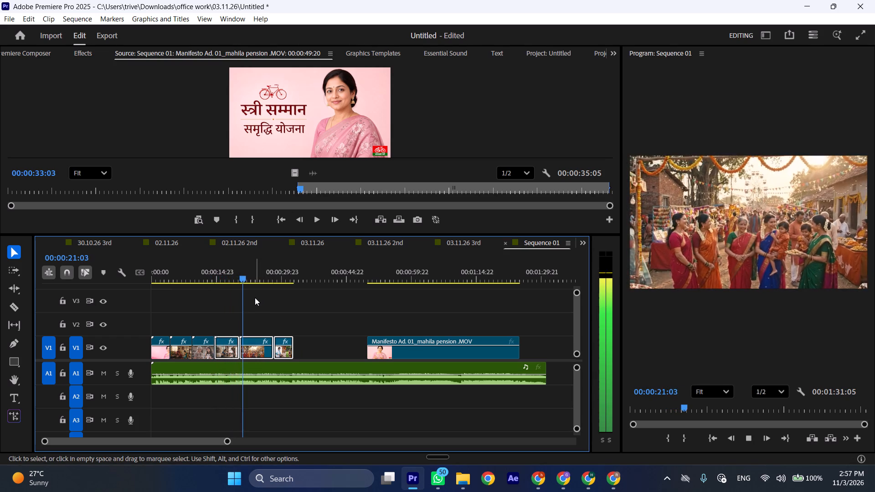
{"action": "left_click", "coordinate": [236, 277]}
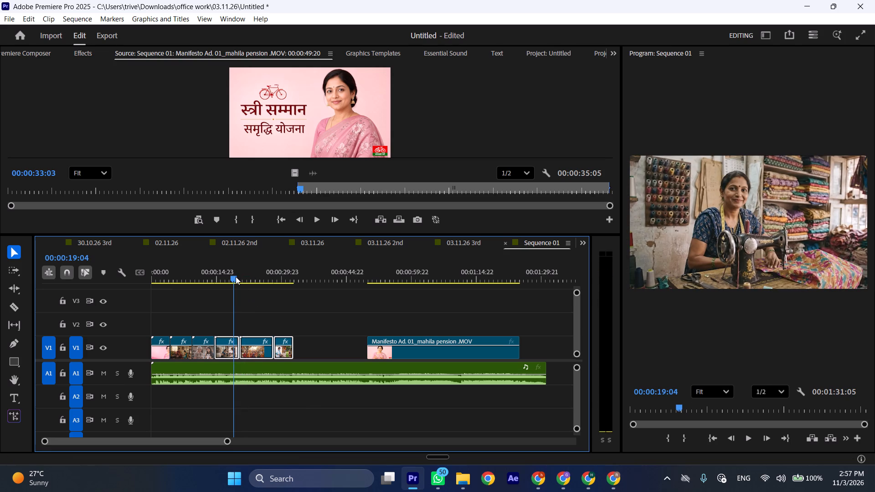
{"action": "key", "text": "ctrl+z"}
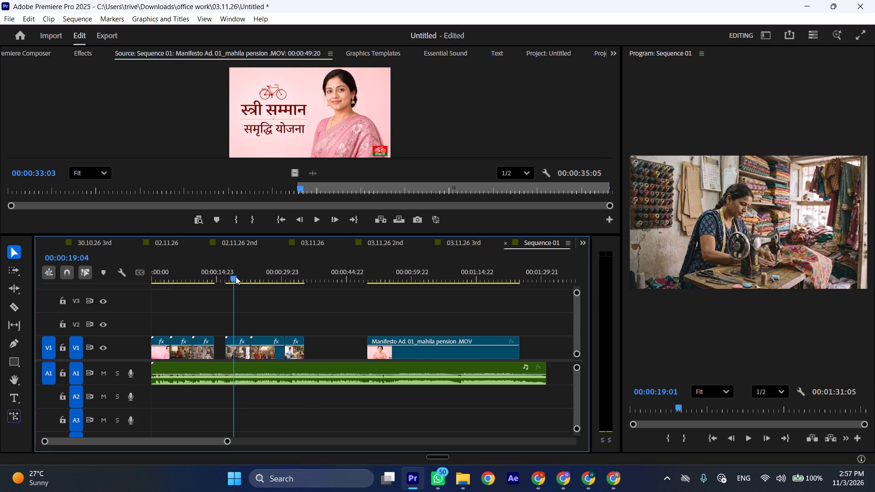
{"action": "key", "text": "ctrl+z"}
{"action": "left_click_drag", "start_coordinate": [258, 277], "coordinate": [263, 277]}
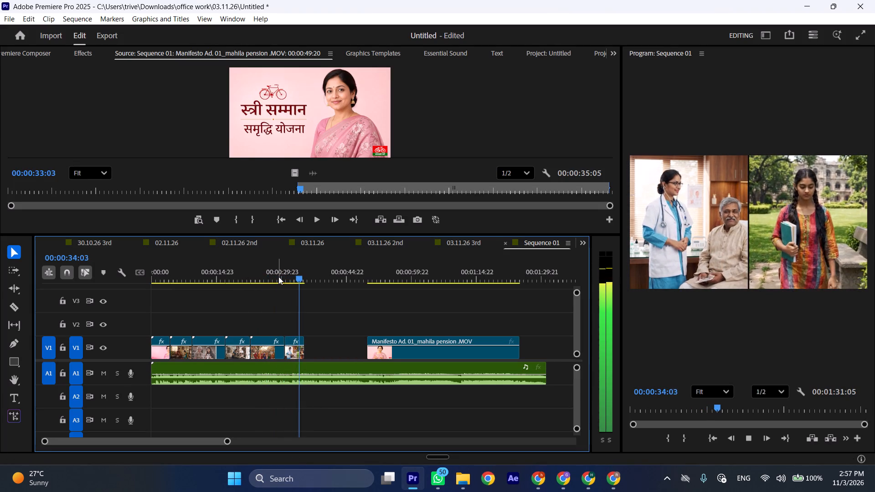
{"action": "key", "text": "space"}
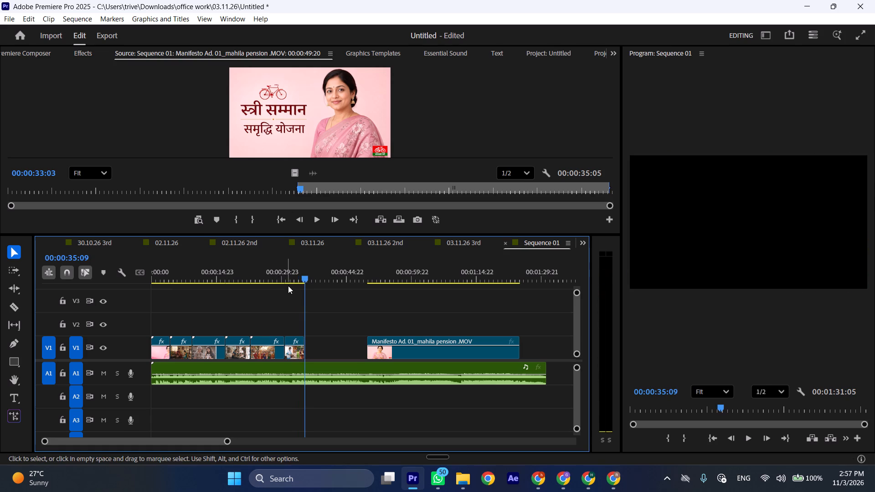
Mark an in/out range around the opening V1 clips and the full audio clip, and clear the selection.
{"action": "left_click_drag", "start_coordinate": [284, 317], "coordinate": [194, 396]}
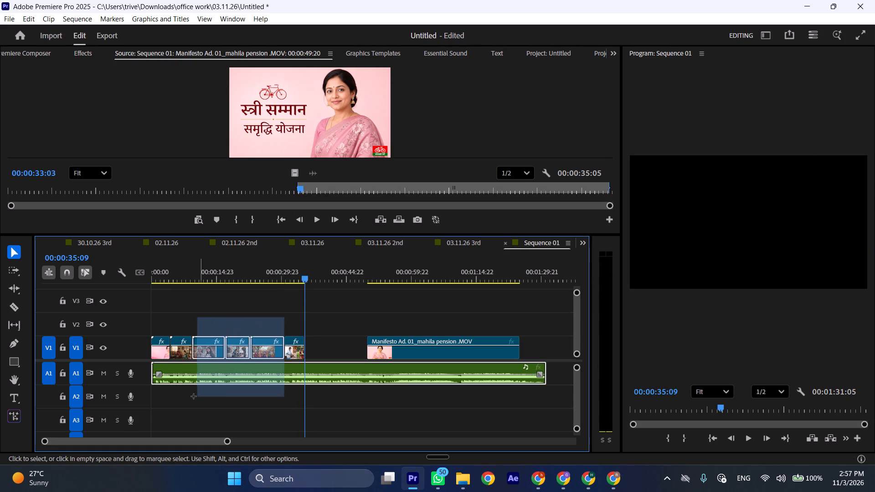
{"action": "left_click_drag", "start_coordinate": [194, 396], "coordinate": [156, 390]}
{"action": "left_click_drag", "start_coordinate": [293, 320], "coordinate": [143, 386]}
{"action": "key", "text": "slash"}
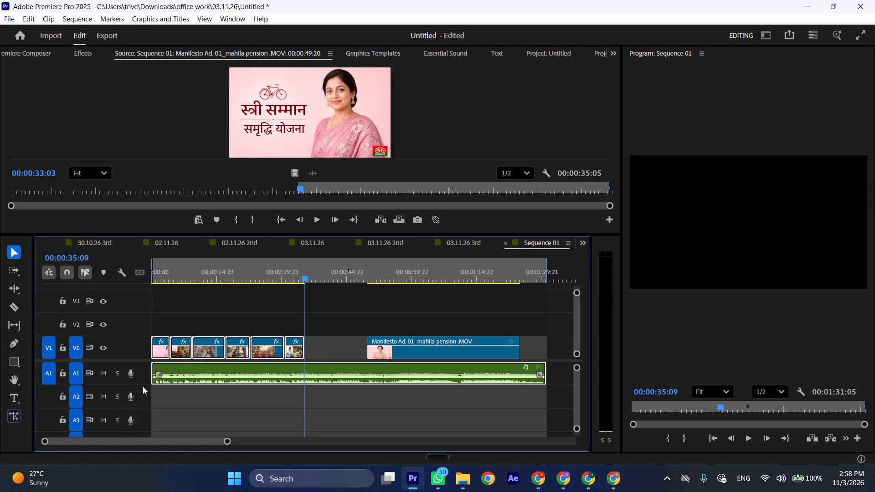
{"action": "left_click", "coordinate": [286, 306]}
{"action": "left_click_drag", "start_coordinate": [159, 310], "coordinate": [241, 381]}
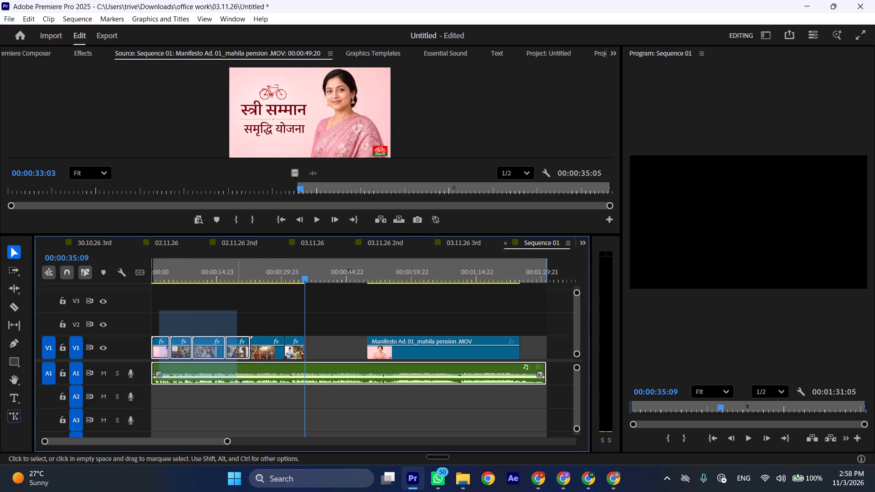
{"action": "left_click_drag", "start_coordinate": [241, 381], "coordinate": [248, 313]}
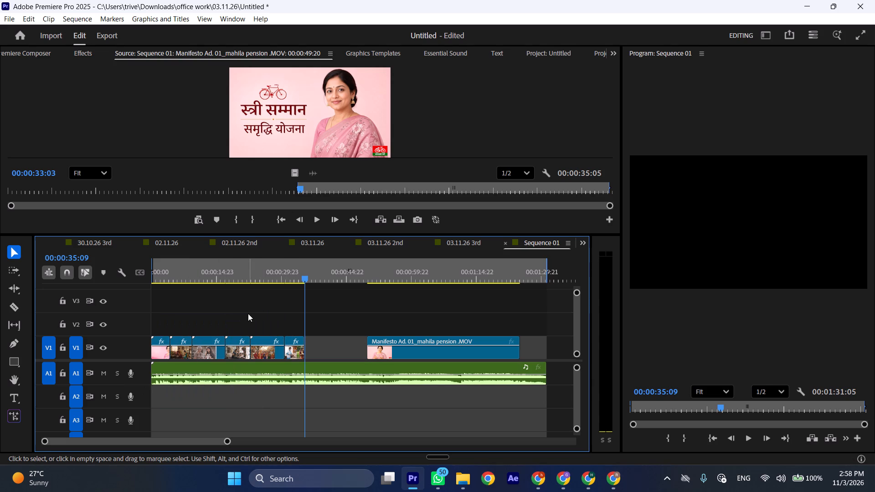
Split the PDA सरकार बनाएंगे ad audio on A1 at 00:00:35:09, where the doctor and student clip ends.
{"action": "key", "text": "ctrl+shift+c"}
{"action": "key", "text": "ctrl+shift+c"}
{"action": "key", "text": "ctrl+shift+c"}
{"action": "key", "text": "ctrl+shift+c"}
{"action": "key", "text": "ctrl+shift+c"}
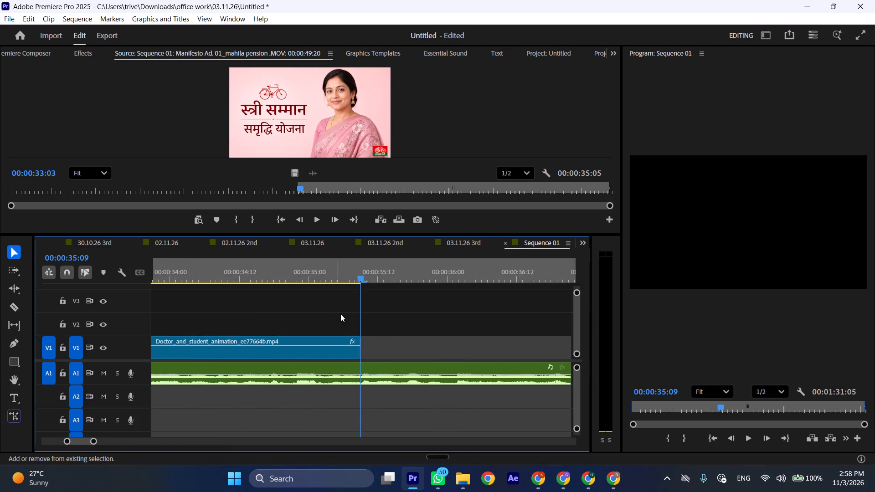
{"action": "key", "text": "ctrl+shift+c"}
{"action": "key", "text": "ctrl+shift+c"}
{"action": "key", "text": "ctrl+shift+c"}
{"action": "left_click", "coordinate": [369, 364]}
{"action": "key", "text": "shift+c"}
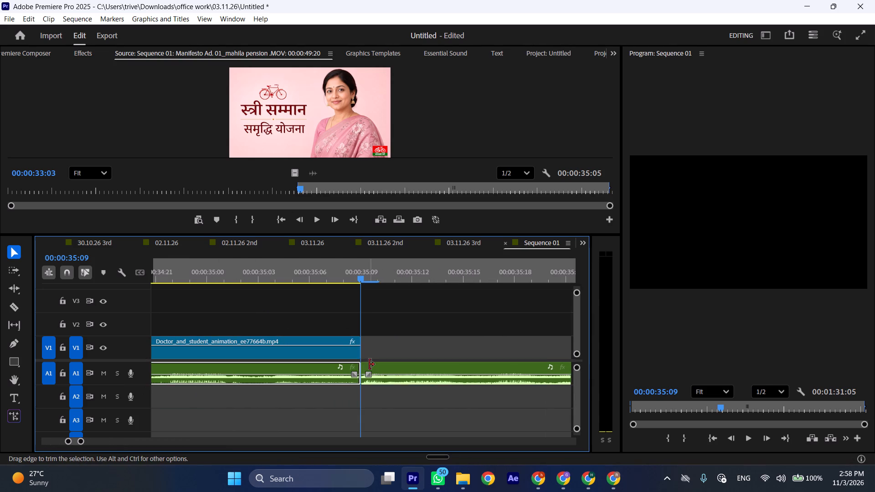
{"action": "key", "text": "ctrl+shift+x"}
{"action": "key", "text": "ctrl+shift+x"}
{"action": "key", "text": "ctrl+shift+x"}
{"action": "key", "text": "ctrl+shift+x"}
{"action": "key", "text": "ctrl+shift+x"}
{"action": "key", "text": "ctrl+shift+x"}
{"action": "key", "text": "ctrl+shift+x"}
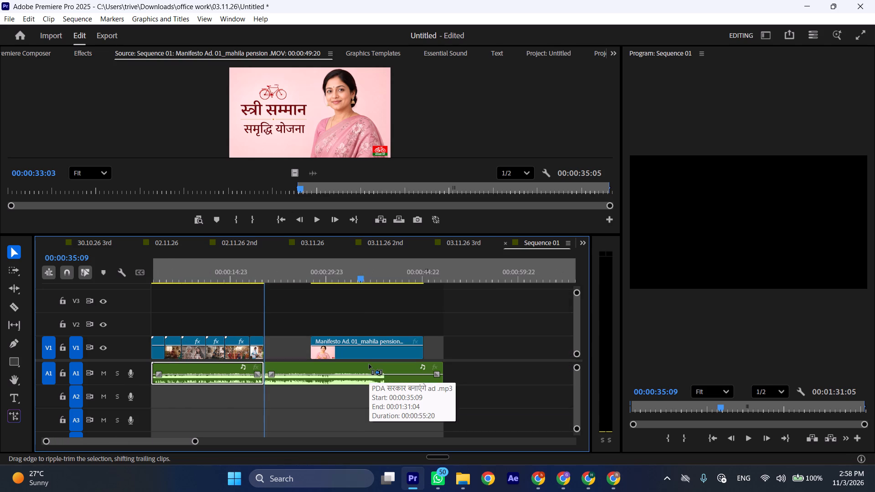
Mark the in/out range around the opening V1 clips and the first audio section, ending at 00:00:35:09.
{"action": "left_click_drag", "start_coordinate": [154, 309], "coordinate": [250, 401]}
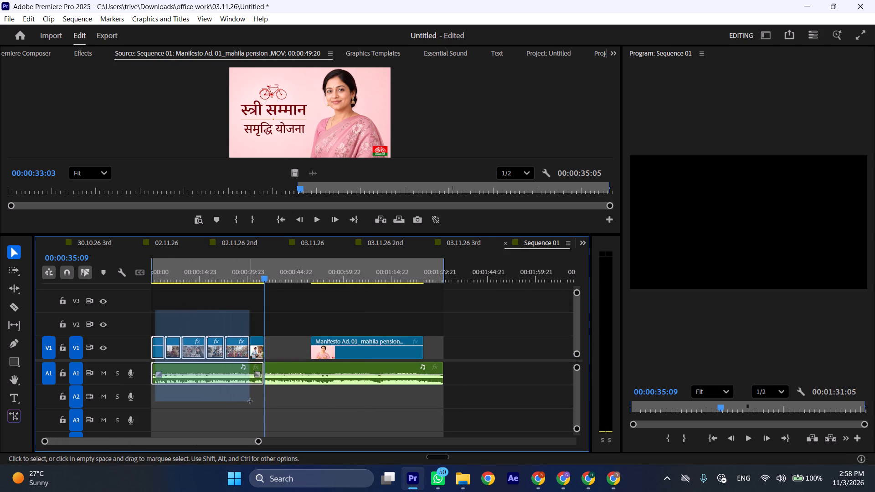
{"action": "left_click_drag", "start_coordinate": [250, 401], "coordinate": [253, 401]}
{"action": "key", "text": "slash"}
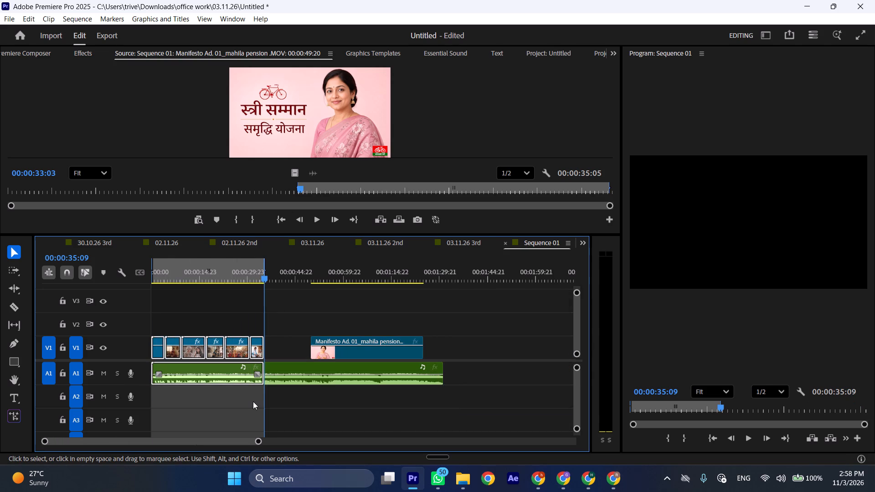
Open the media export settings for the marked range of Sequence 01.
{"action": "key", "text": "ctrl+m"}
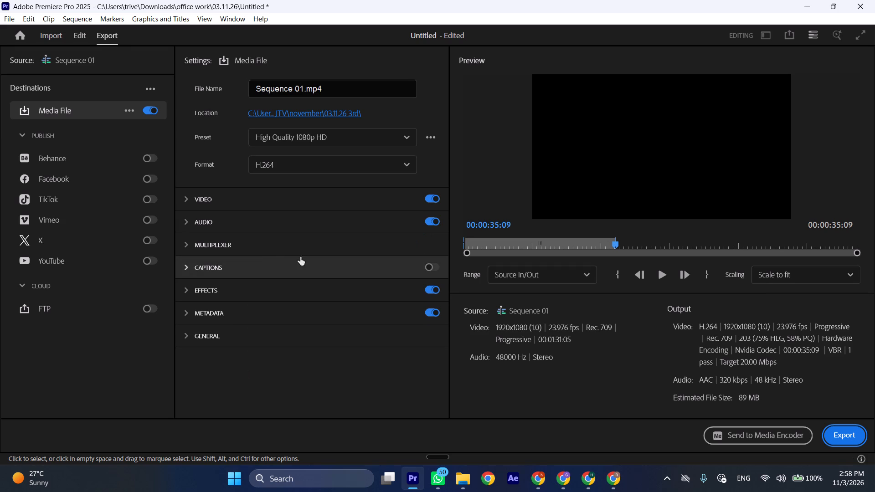
Export the marked range as Sequence 01.mp4 in H.264 to the Downloads folder.
{"action": "left_click", "coordinate": [279, 113]}
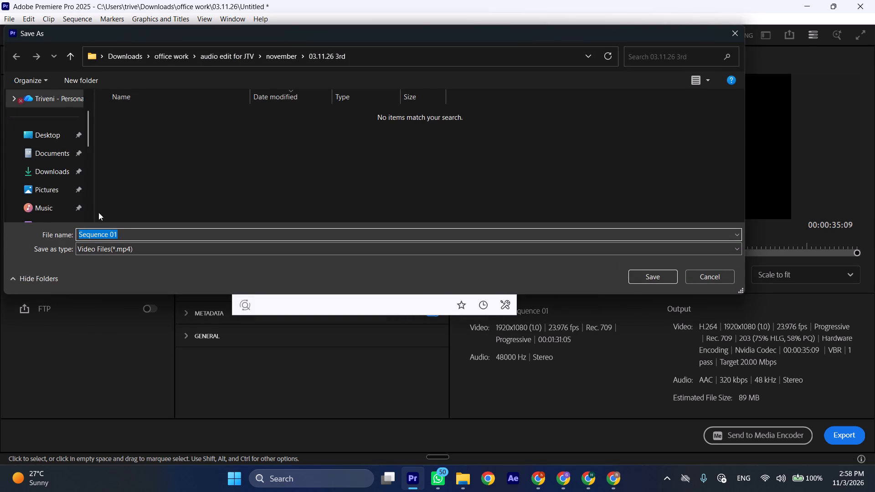
{"action": "left_click", "coordinate": [67, 175]}
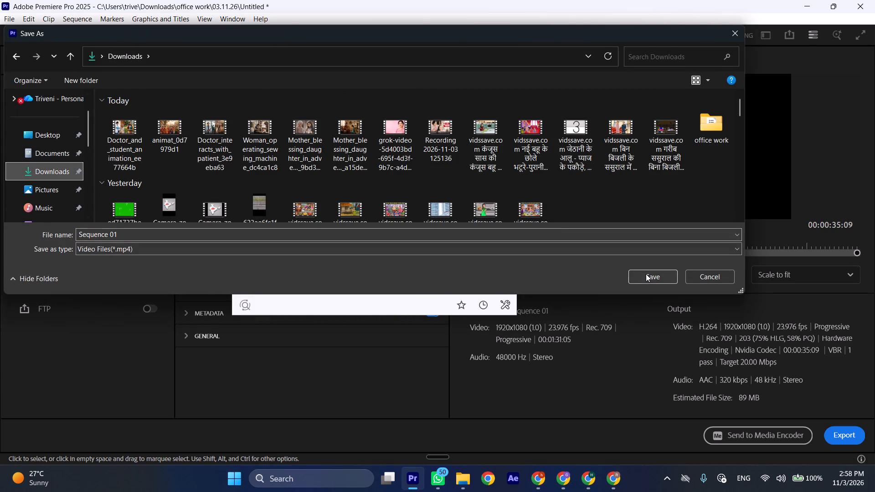
{"action": "left_click", "coordinate": [646, 274]}
{"action": "left_click", "coordinate": [834, 434]}
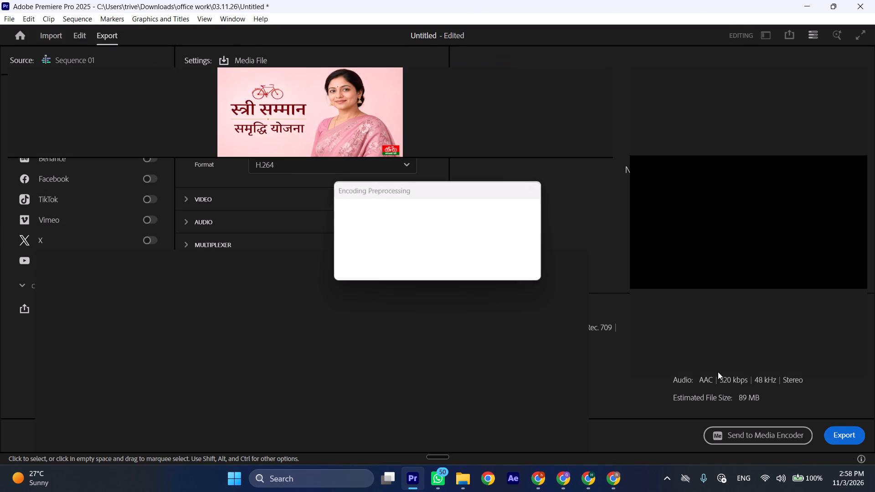
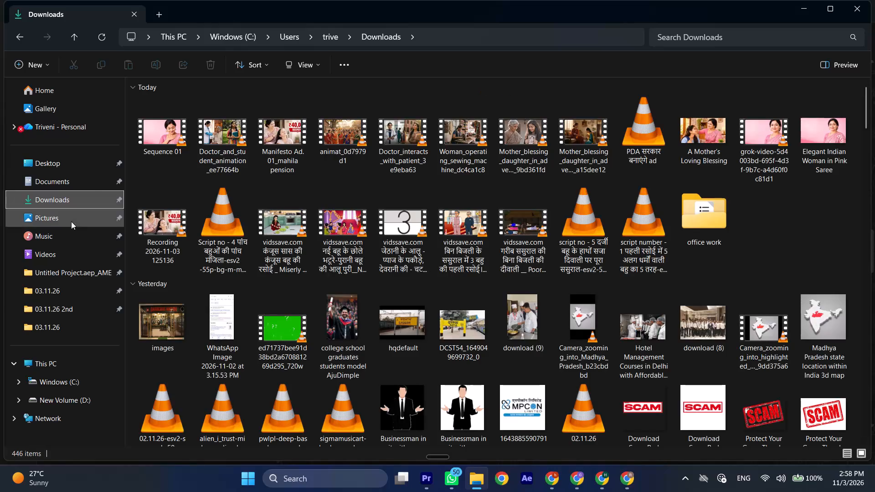
Play back the exported Sequence 01 video from the Downloads folder to review it, and close the player.
{"action": "double_click", "coordinate": [153, 138]}
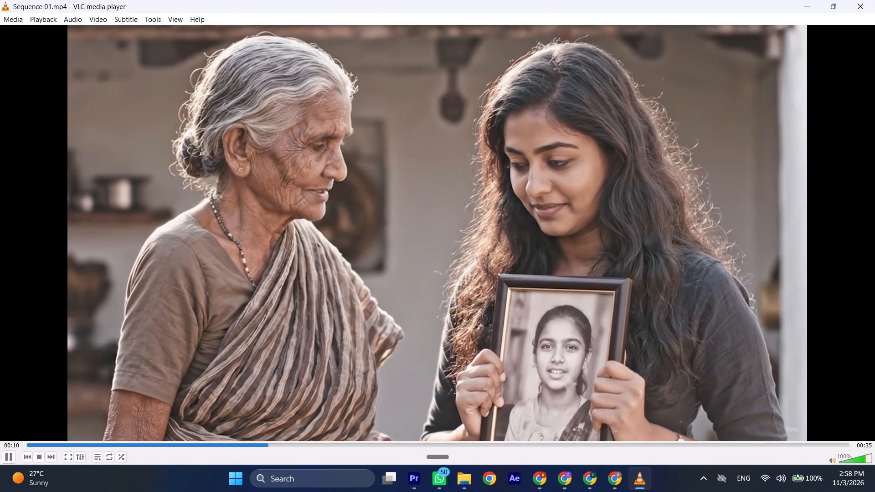
{"action": "left_click", "coordinate": [874, 0]}
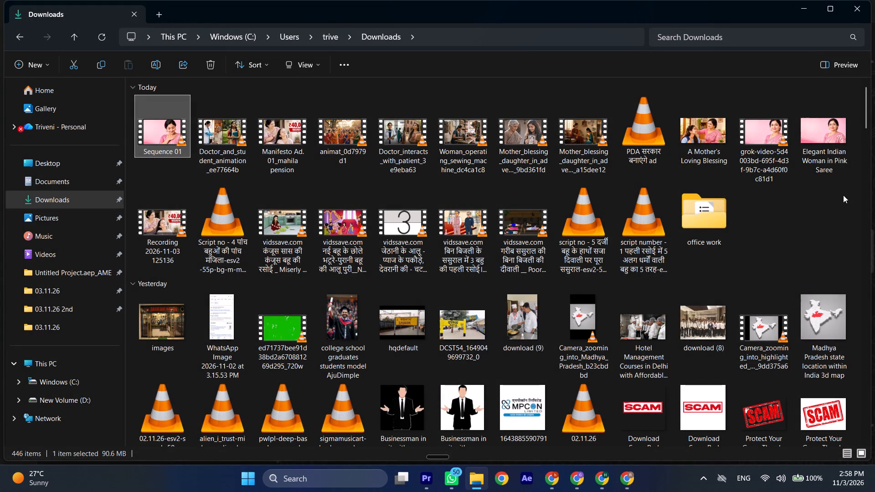
Back in Premiere Pro, select all the opening V1 clips and increase their scale together by about 17%.
{"action": "left_click", "coordinate": [422, 482]}
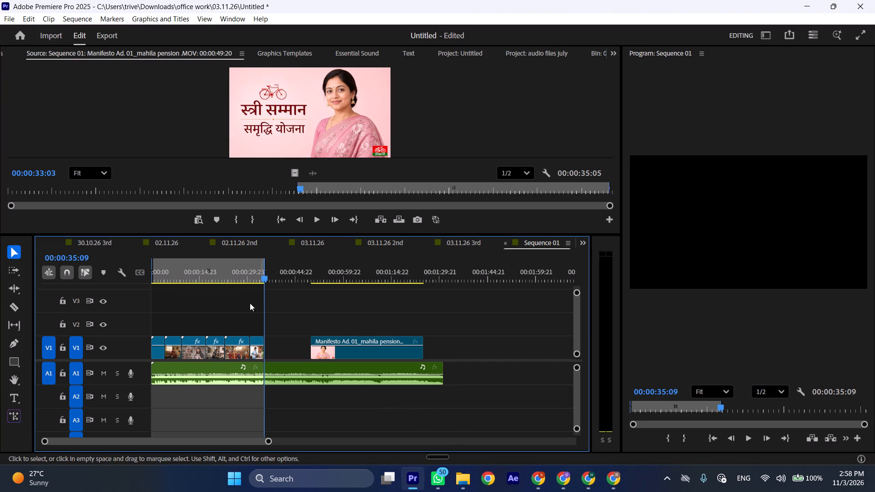
{"action": "left_click", "coordinate": [248, 275]}
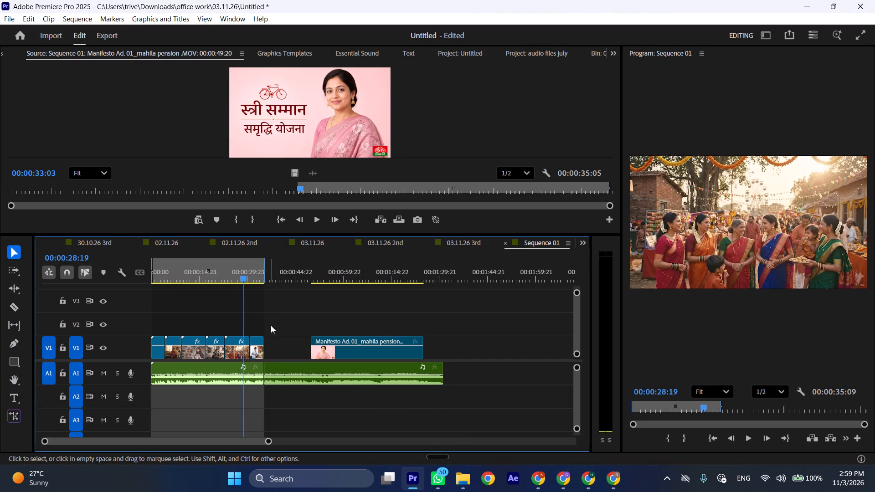
{"action": "left_click_drag", "start_coordinate": [280, 325], "coordinate": [151, 345]}
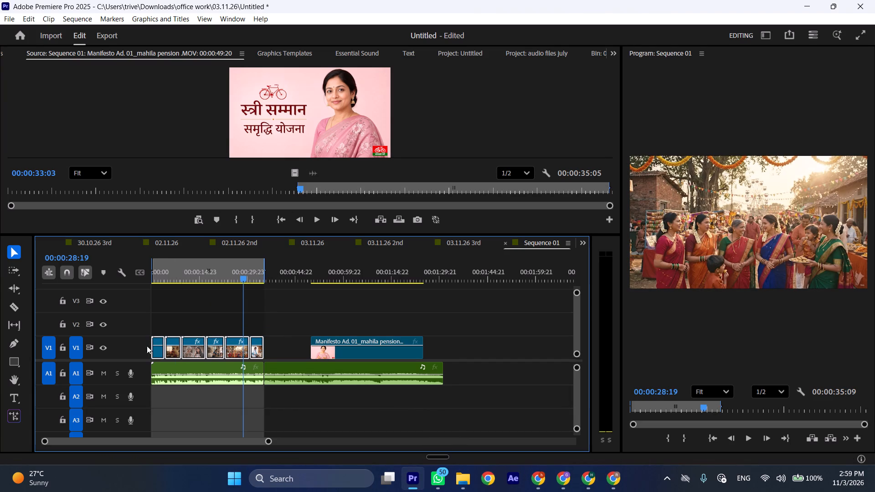
{"action": "left_click", "coordinate": [5, 54]}
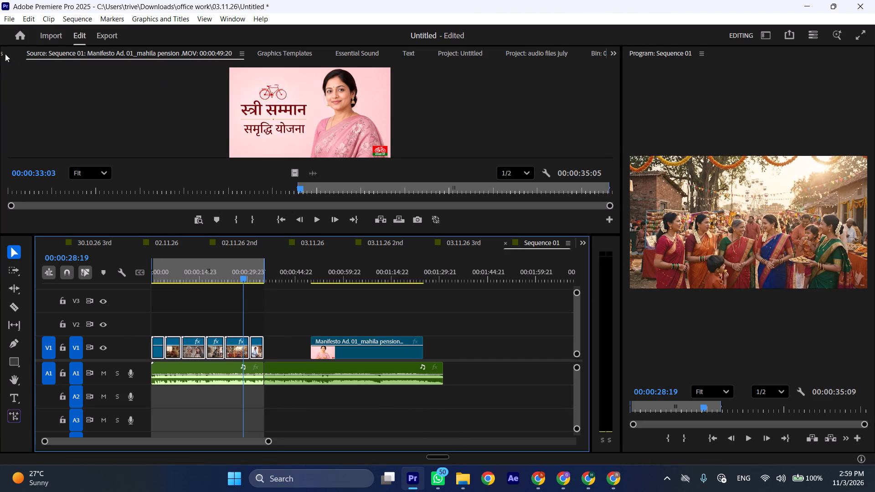
{"action": "left_click", "coordinate": [5, 54]}
{"action": "left_click", "coordinate": [5, 54]}
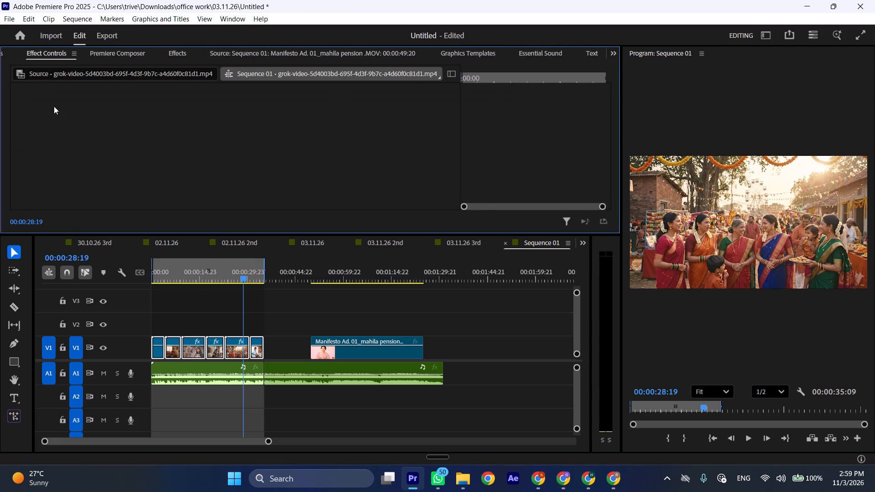
{"action": "left_click", "coordinate": [616, 52]}
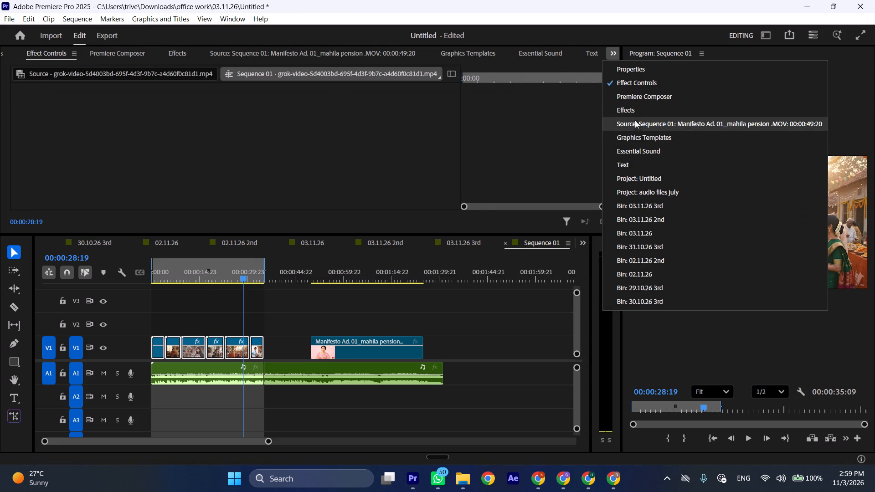
{"action": "left_click", "coordinate": [642, 152]}
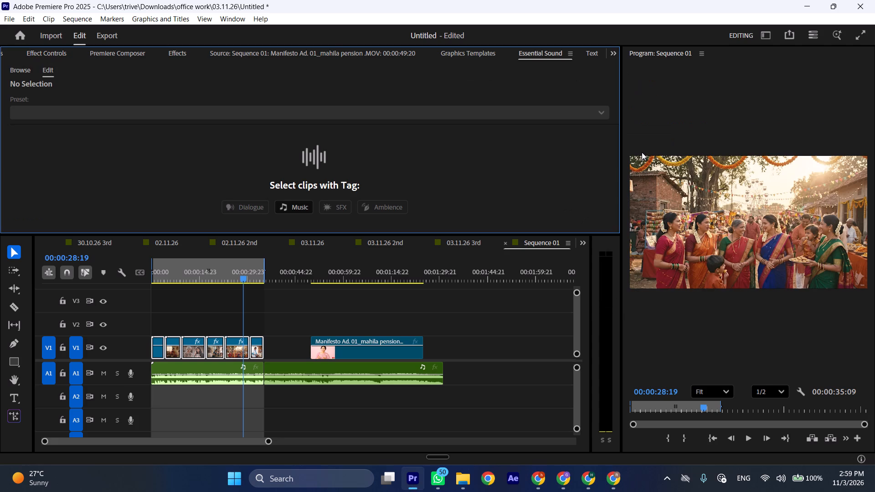
{"action": "left_click", "coordinate": [613, 52]}
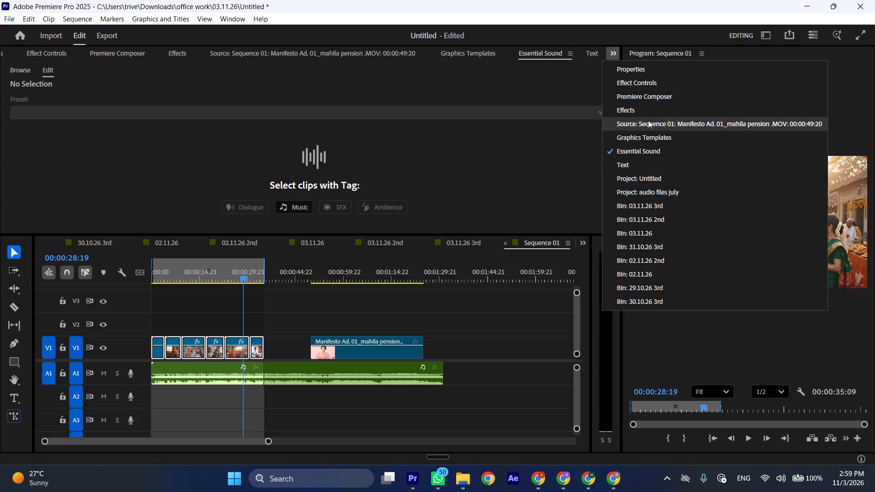
{"action": "left_click", "coordinate": [644, 69]}
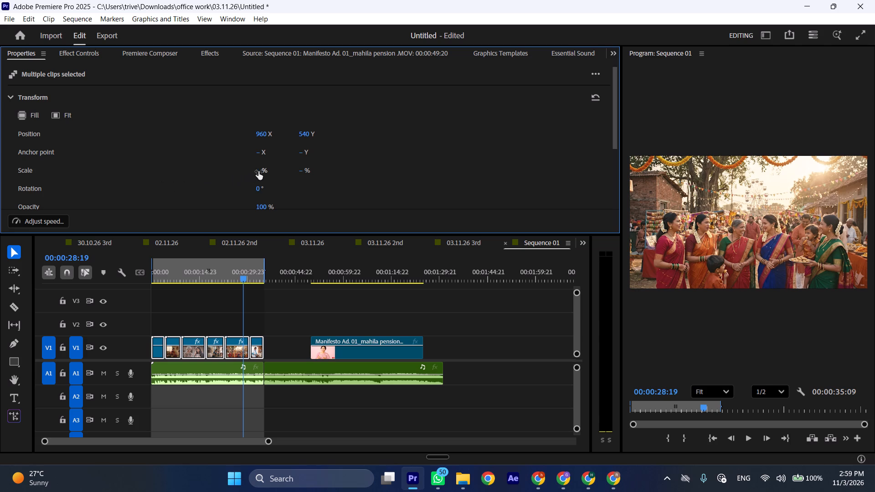
{"action": "left_click_drag", "start_coordinate": [258, 171], "coordinate": [271, 171]}
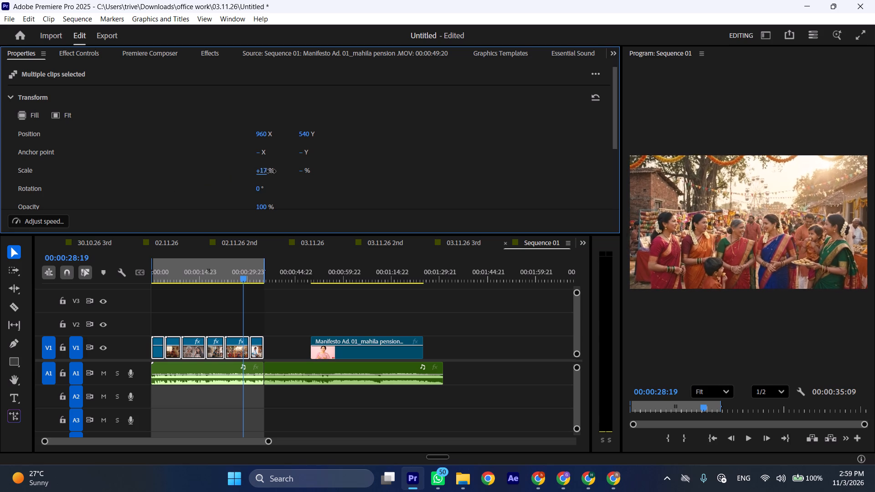
{"action": "left_click_drag", "start_coordinate": [271, 171], "coordinate": [273, 171]}
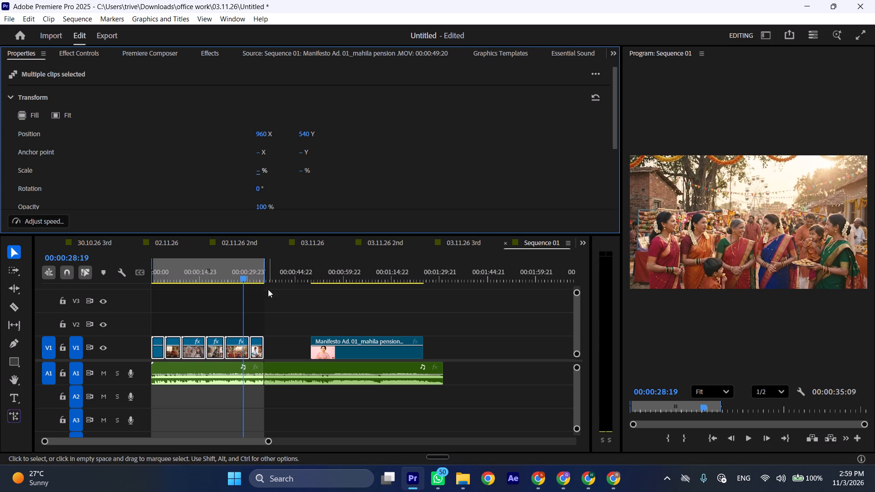
{"action": "left_click", "coordinate": [268, 289]}
Play the start of the sequence, stop about 1.5 seconds in, and raise the first V1 clip's scale to about 289%.
{"action": "left_click_drag", "start_coordinate": [199, 275], "coordinate": [141, 282]}
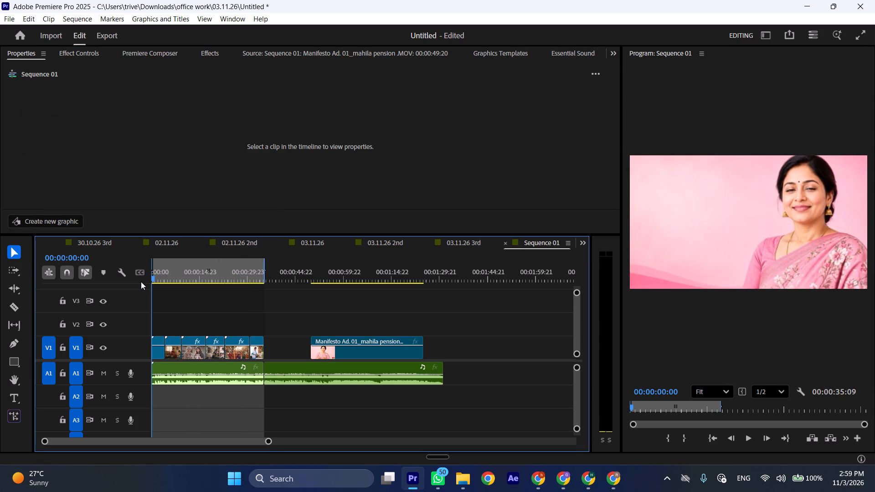
{"action": "key", "text": "space"}
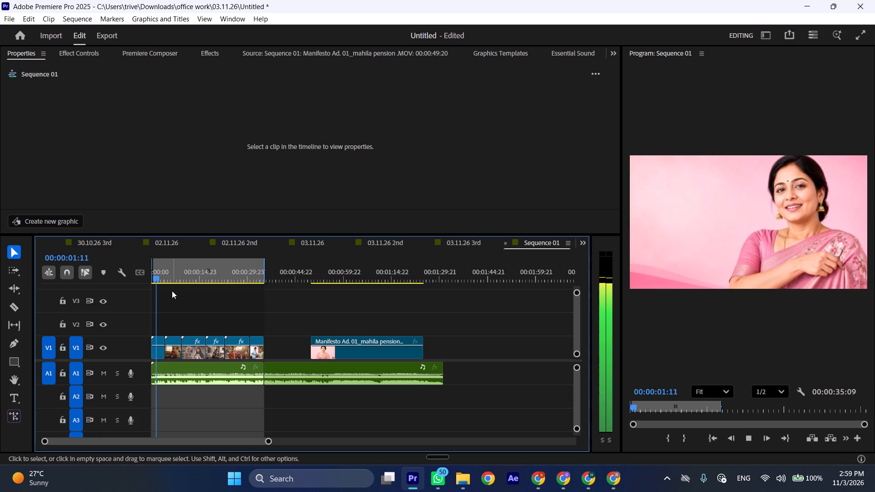
{"action": "key", "text": "space"}
{"action": "left_click", "coordinate": [159, 352]}
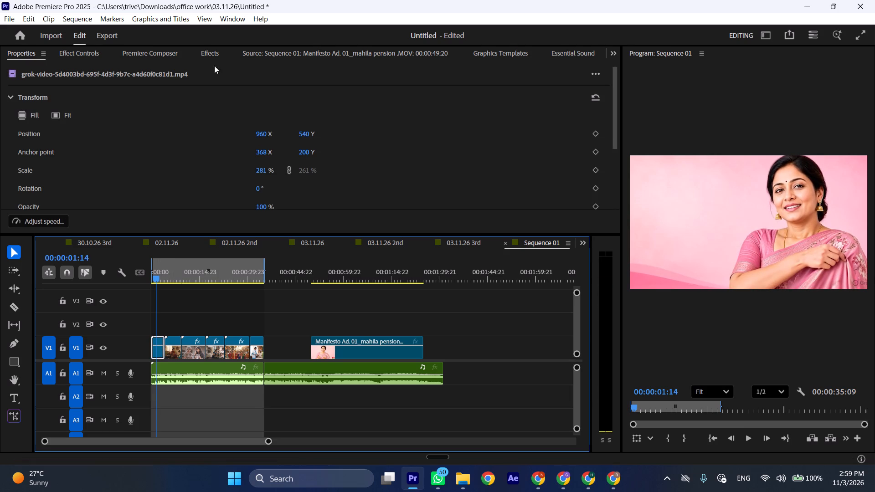
{"action": "left_click", "coordinate": [609, 51]}
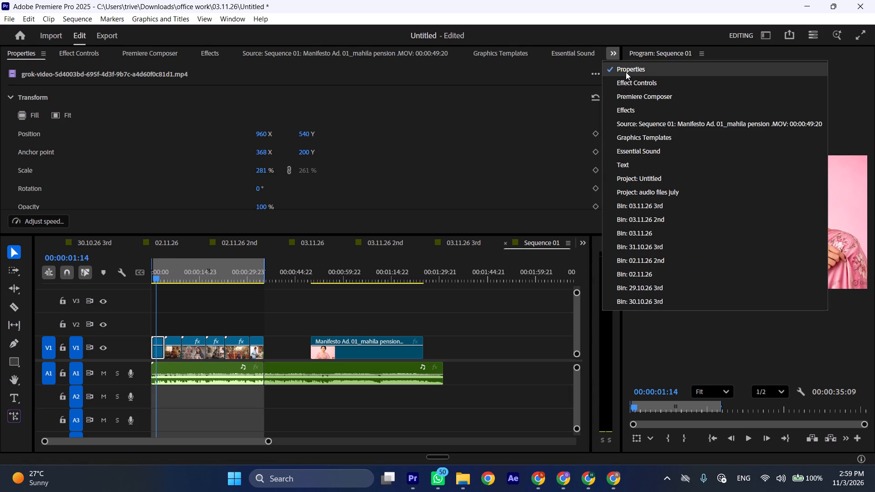
{"action": "left_click", "coordinate": [626, 72]}
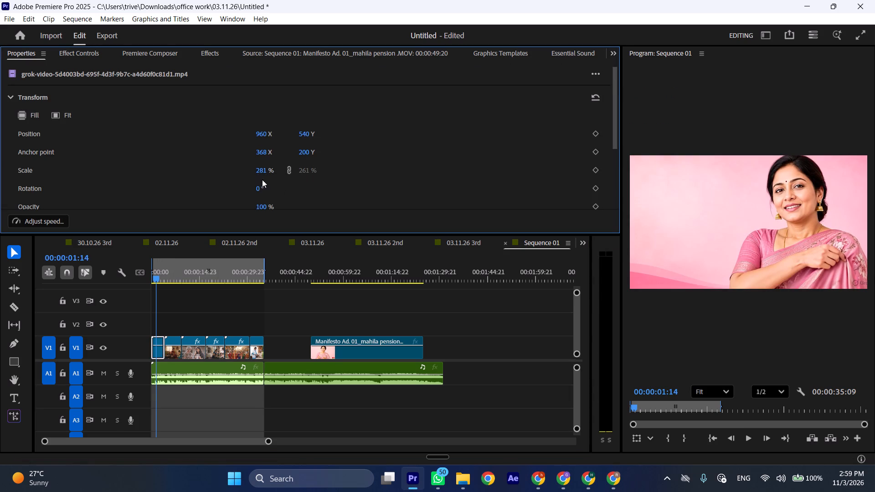
{"action": "left_click_drag", "start_coordinate": [262, 173], "coordinate": [269, 173]}
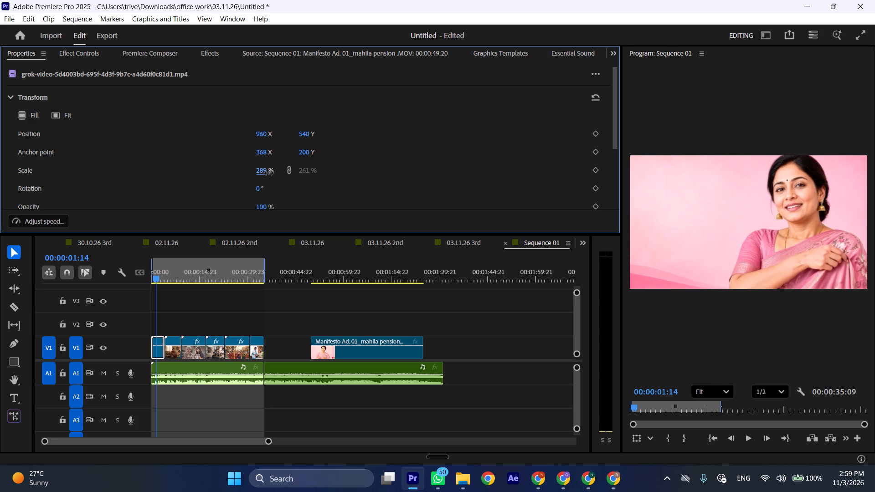
Raise the first V1 clip's scale to 309% and lower its framing by setting the vertical position to 607.
{"action": "left_click_drag", "start_coordinate": [269, 173], "coordinate": [281, 173]}
{"action": "left_click_drag", "start_coordinate": [309, 135], "coordinate": [338, 140]}
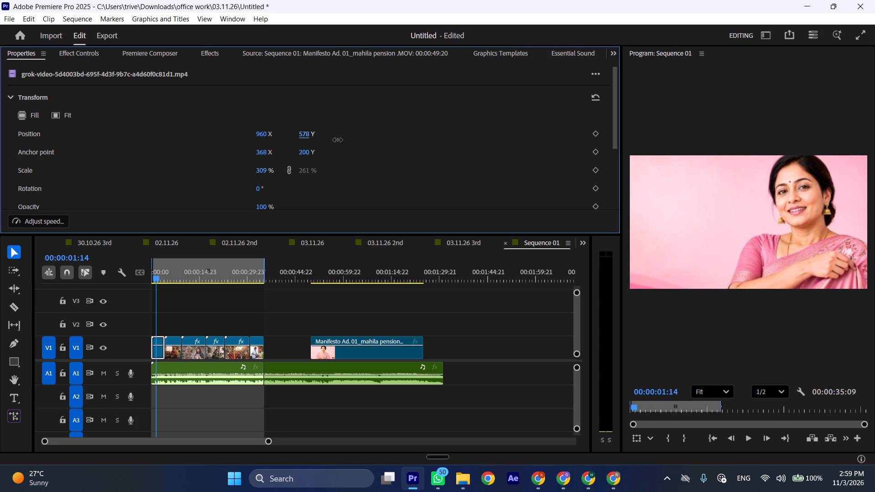
{"action": "left_click_drag", "start_coordinate": [338, 140], "coordinate": [356, 143]}
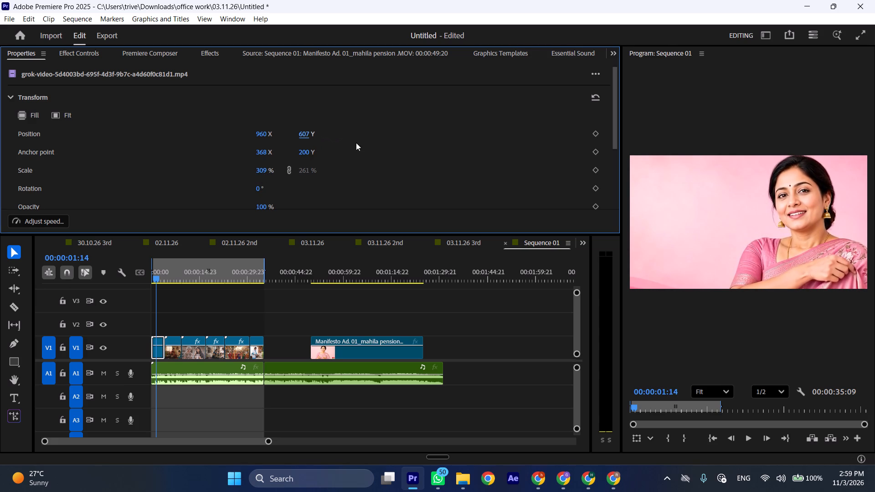
Scrub through the opening V1 clips up to the gap after them to check the framing of each shot.
{"action": "left_click_drag", "start_coordinate": [167, 277], "coordinate": [172, 278]}
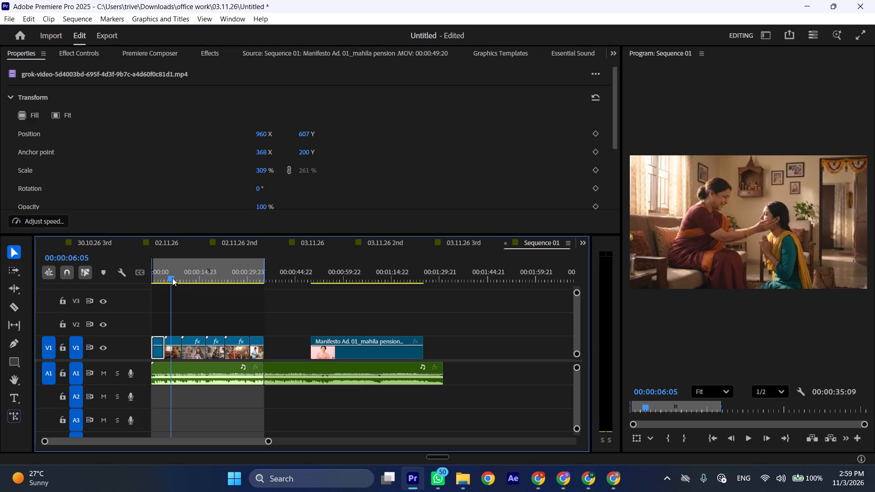
{"action": "left_click_drag", "start_coordinate": [172, 278], "coordinate": [170, 275]}
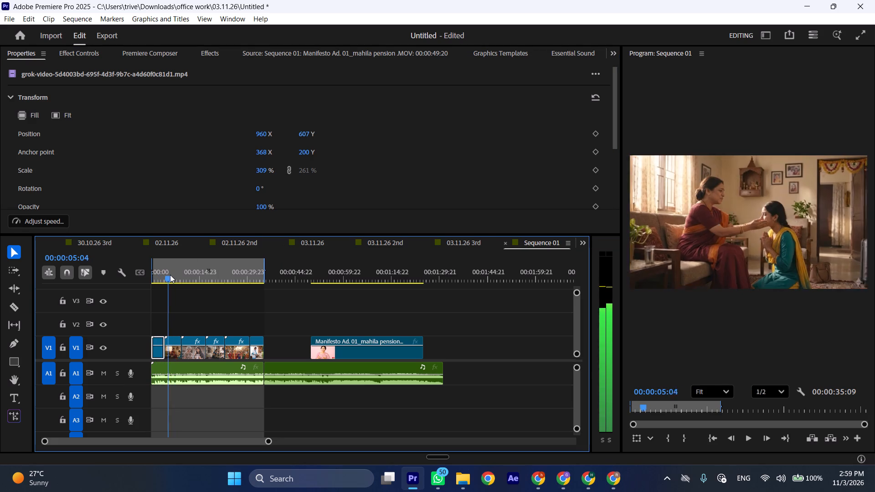
{"action": "left_click_drag", "start_coordinate": [170, 275], "coordinate": [190, 275]}
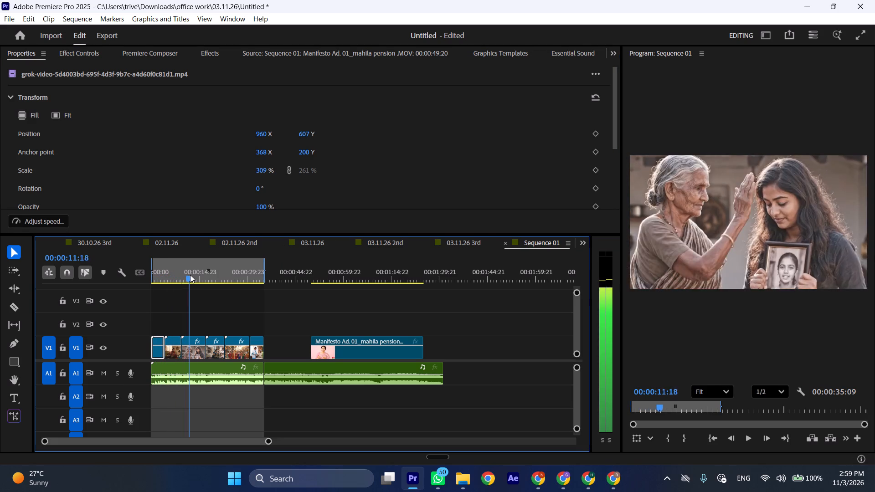
{"action": "left_click_drag", "start_coordinate": [190, 275], "coordinate": [249, 282]}
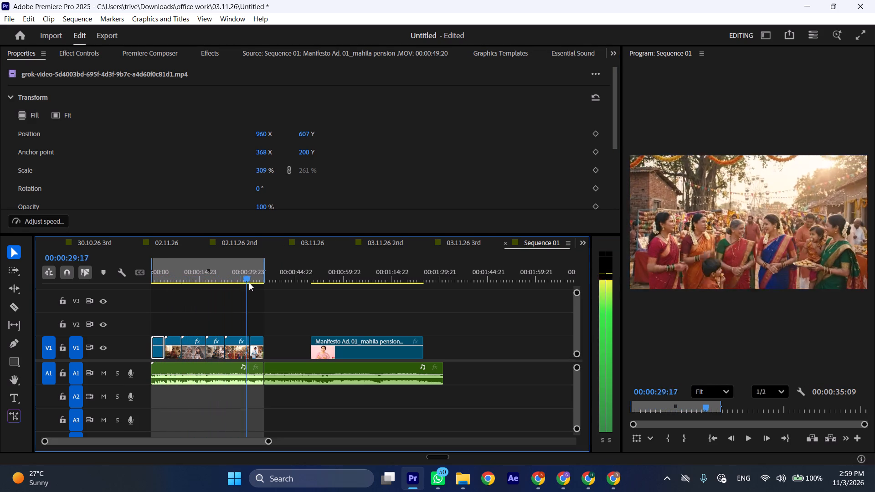
{"action": "left_click_drag", "start_coordinate": [249, 282], "coordinate": [284, 282]}
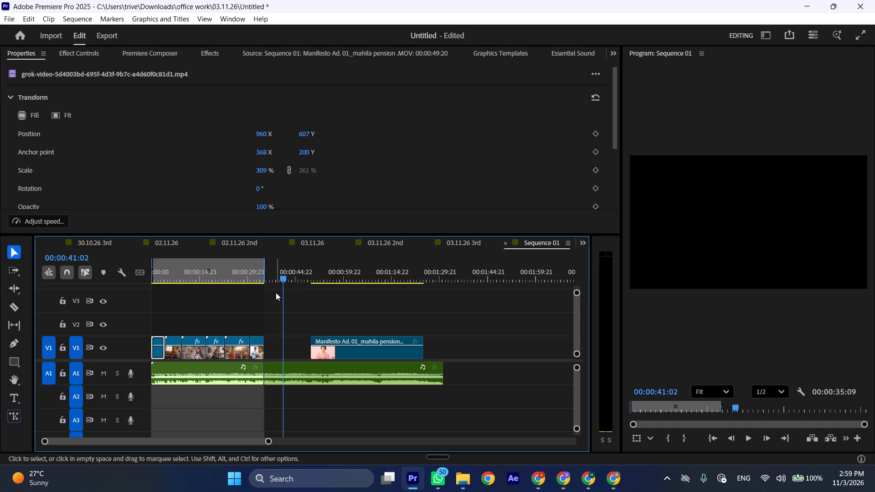
Select all the opening V1 clips with the first A1 audio section and mark the in/out range around them.
{"action": "left_click", "coordinate": [294, 315]}
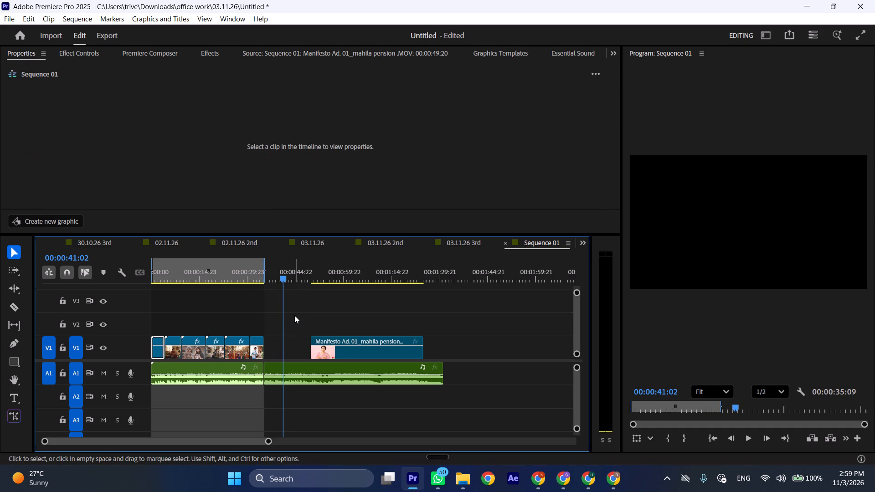
{"action": "left_click_drag", "start_coordinate": [299, 324], "coordinate": [229, 322]}
{"action": "left_click_drag", "start_coordinate": [157, 314], "coordinate": [254, 405]}
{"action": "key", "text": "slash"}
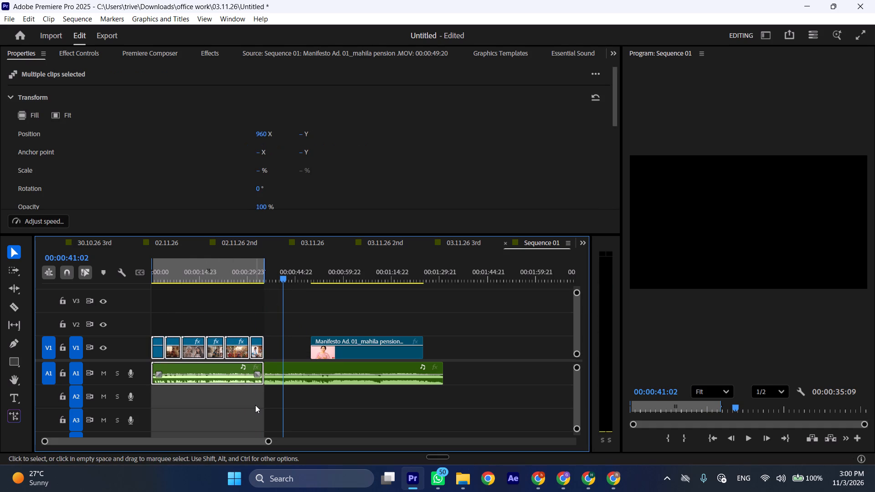
Export the marked range as H.264 High Quality 1080p HD, replacing the existing Sequence 01.mp4 in the Downloads folder.
{"action": "key", "text": "ctrl+m"}
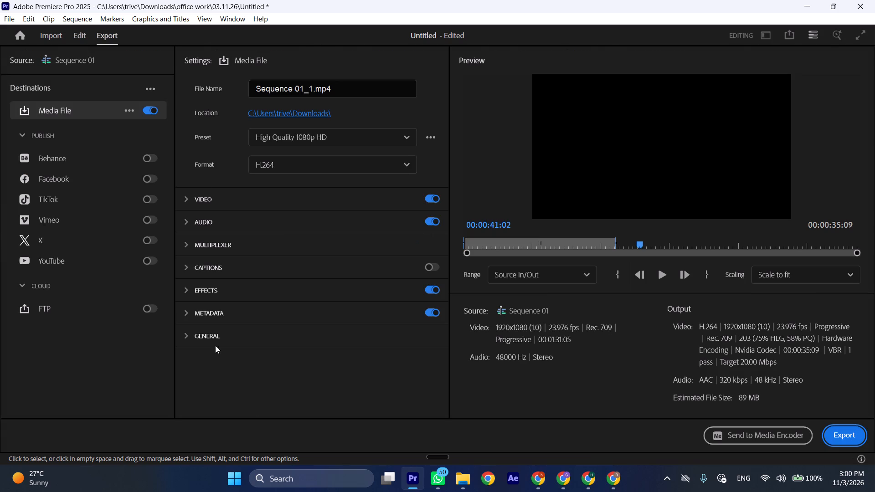
{"action": "left_click", "coordinate": [286, 112]}
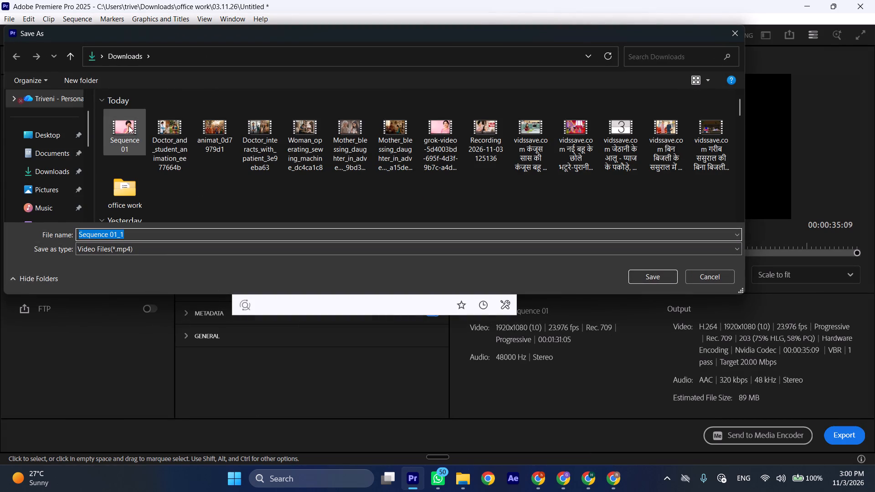
{"action": "left_click", "coordinate": [129, 126]}
{"action": "left_click", "coordinate": [650, 281]}
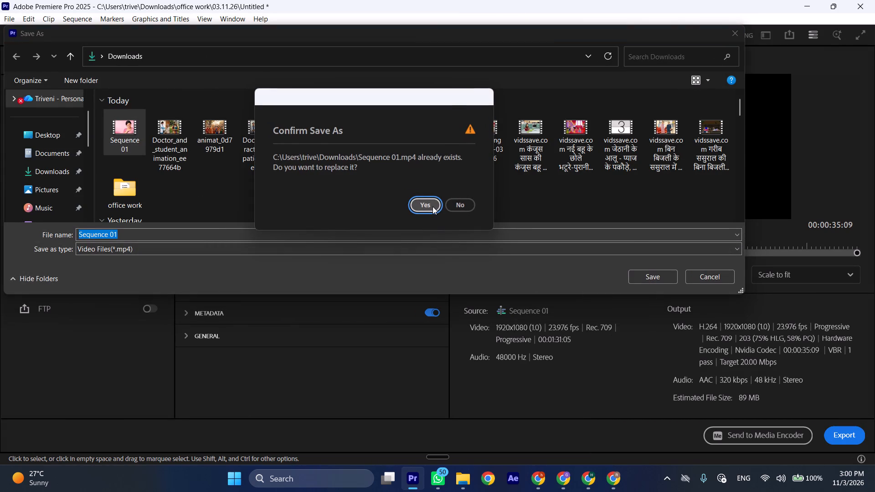
{"action": "left_click", "coordinate": [432, 206]}
{"action": "left_click", "coordinate": [855, 435]}
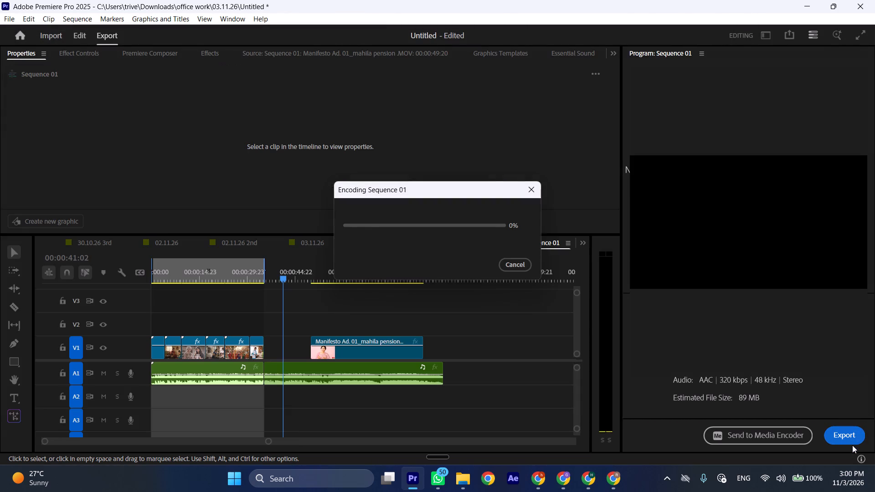